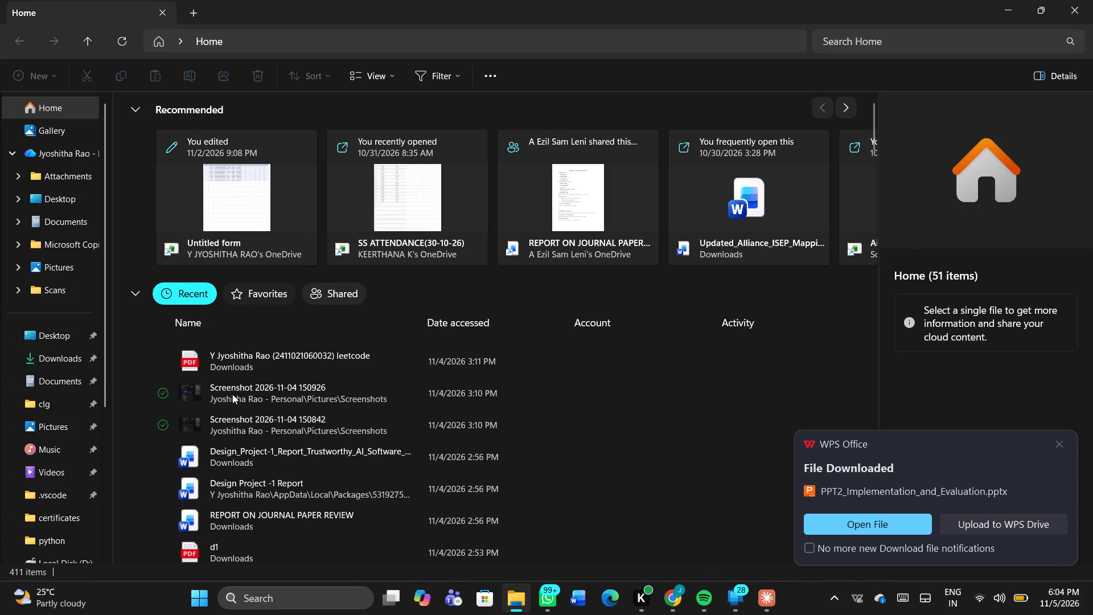
pyautogui.click(60, 355)
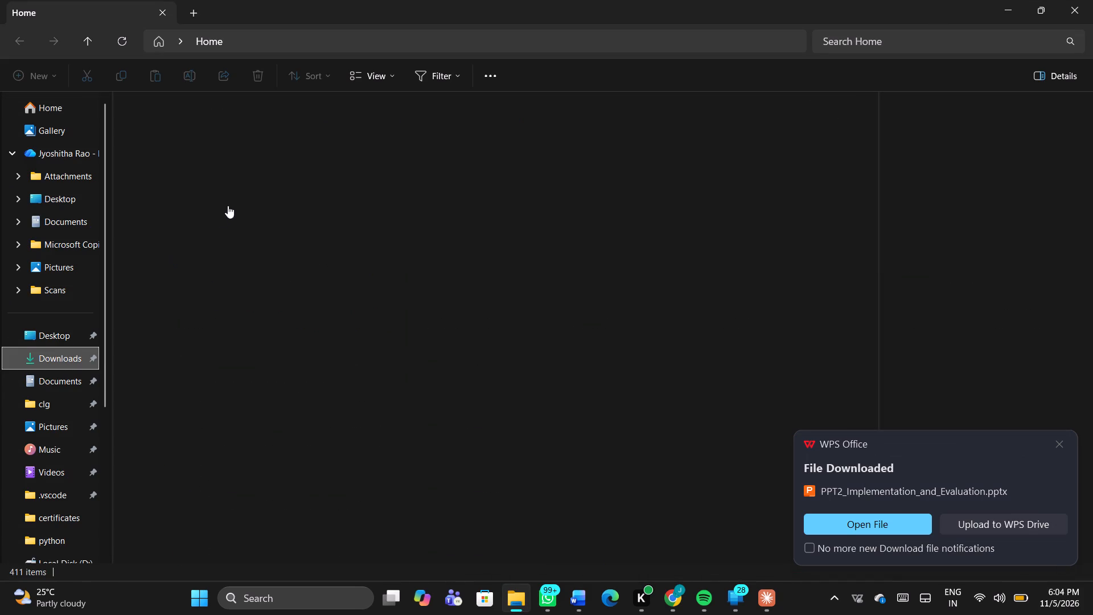
pyautogui.doubleClick(188, 120)
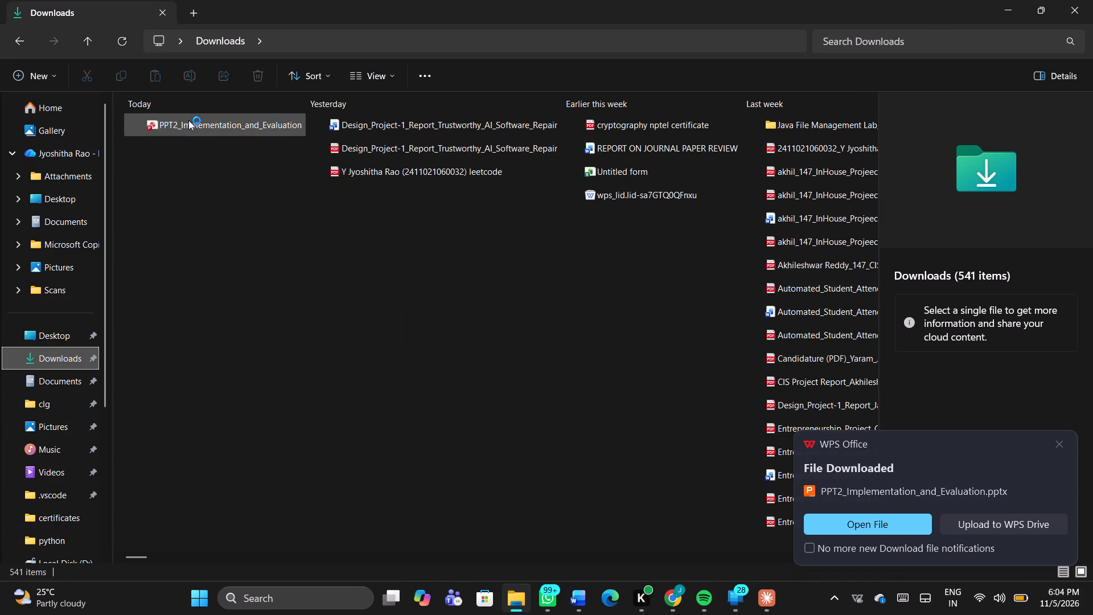
pyautogui.click(1066, 446)
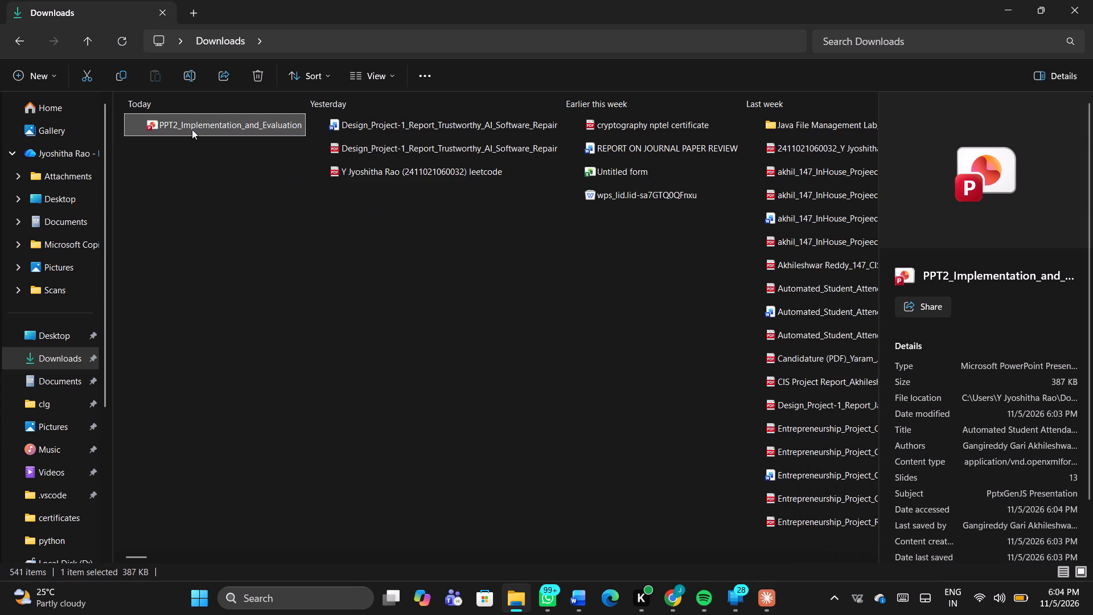
pyautogui.doubleClick(192, 129)
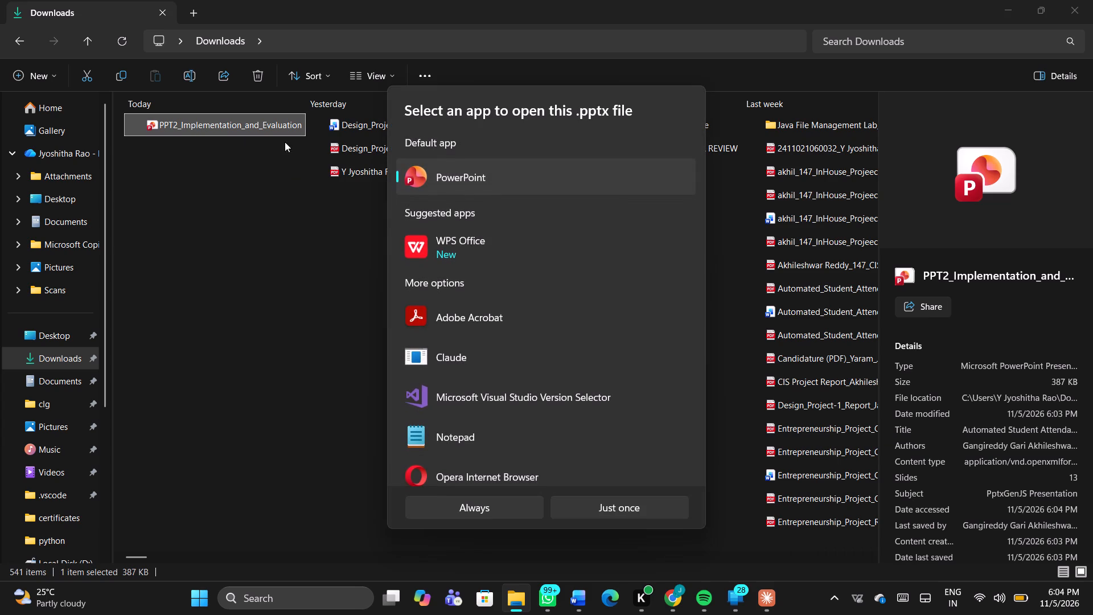
pyautogui.click(634, 510)
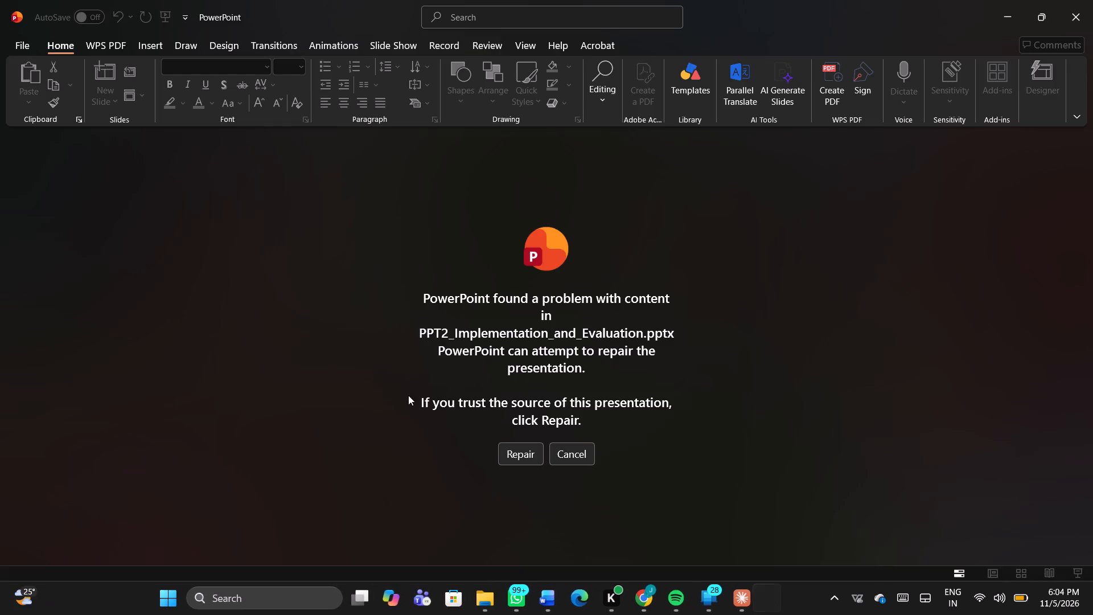
pyautogui.click(521, 456)
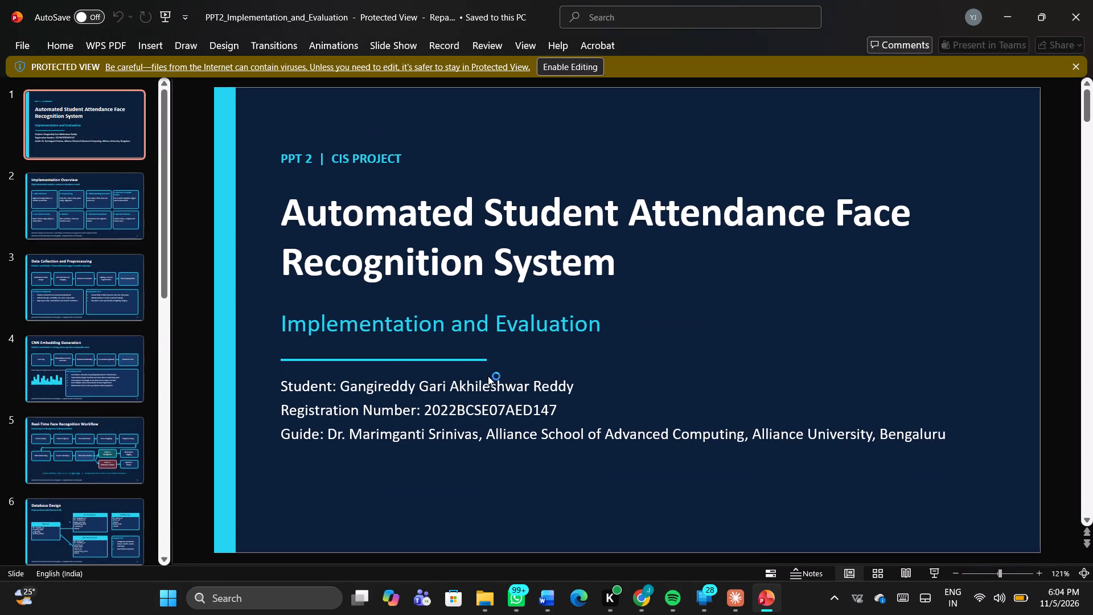
# Look through all slides of the PPT 2 deck and return to the title slide.
pyautogui.press('Down')
pyautogui.press('Down')
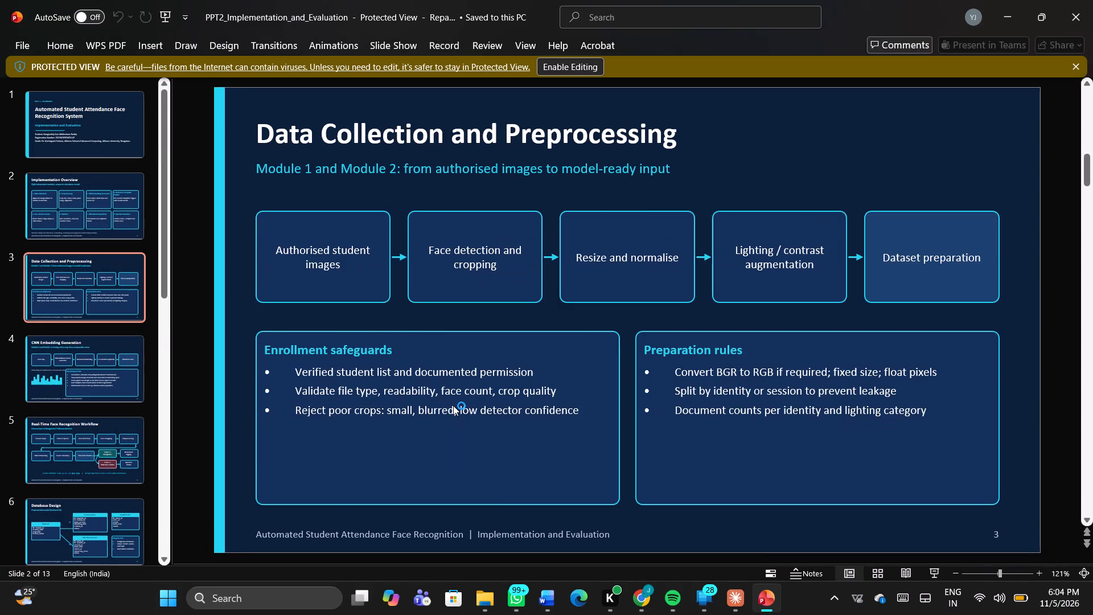
pyautogui.press('Down')
pyautogui.press('Down')
pyautogui.press('Up')
pyautogui.press('Up')
pyautogui.press('Up')
pyautogui.press('Up')
pyautogui.press('Up')
pyautogui.press('Up')
pyautogui.press('Up')
pyautogui.press('Up')
pyautogui.press('Up')
pyautogui.press('Up')
pyautogui.press('Up')
pyautogui.press('Up')
pyautogui.press('Up')
pyautogui.press('Up')
pyautogui.press('Up')
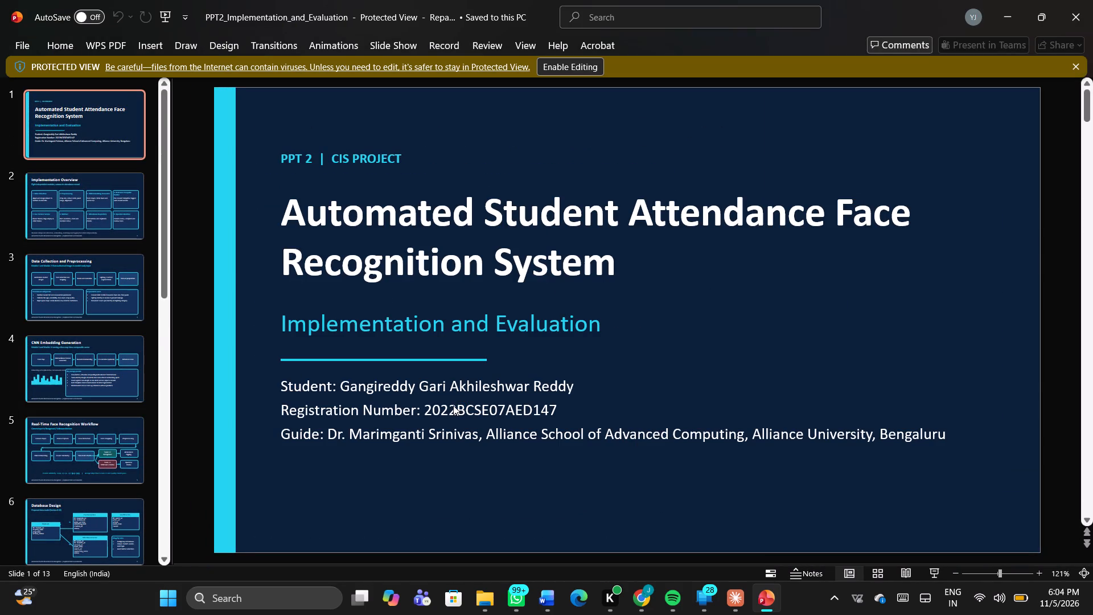
pyautogui.press('Down')
pyautogui.press('Down')
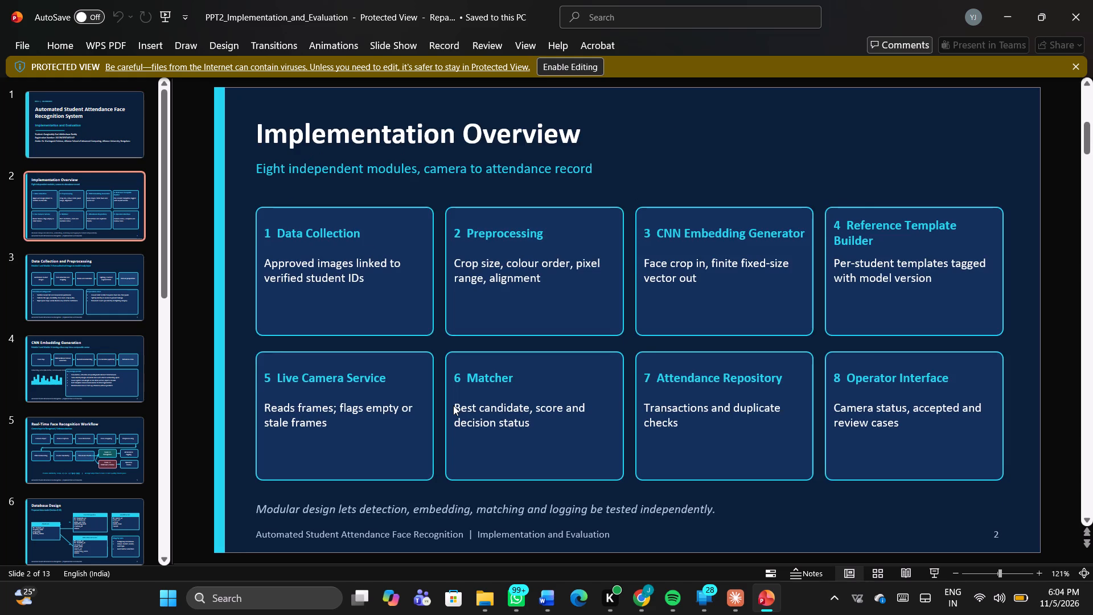
pyautogui.press('Down')
pyautogui.press('Down')
pyautogui.press('Down')
pyautogui.press('Down')
pyautogui.press('Down')
pyautogui.press('Down')
pyautogui.press('Down')
pyautogui.press('Down')
pyautogui.press('Down')
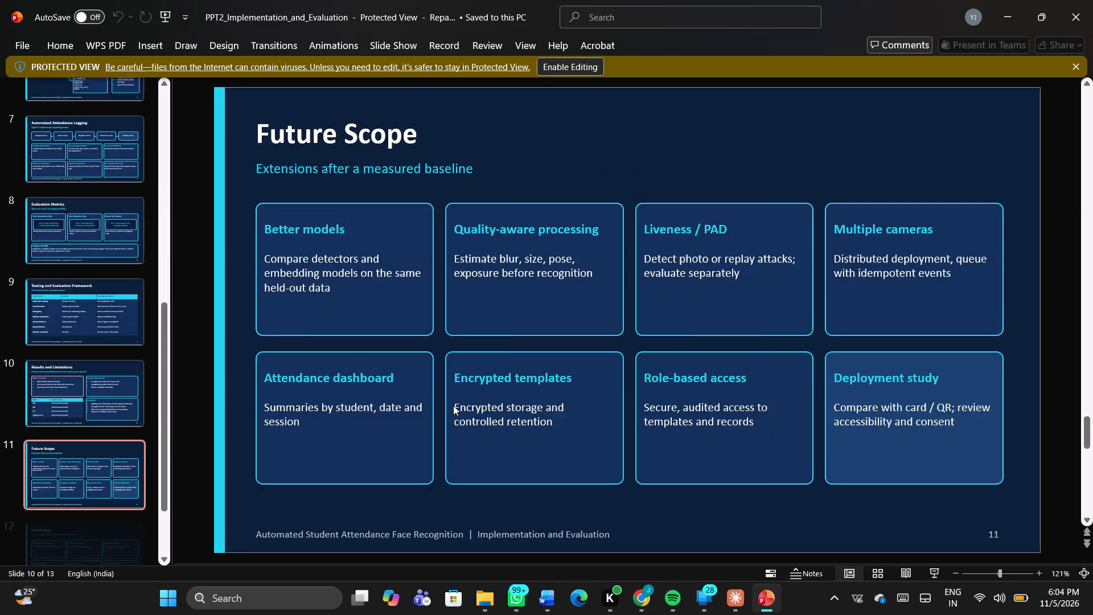
pyautogui.press('Down')
pyautogui.press('Down')
pyautogui.press('Down')
pyautogui.press('Down')
pyautogui.press('Up')
pyautogui.press('Up')
pyautogui.press('Up')
pyautogui.press('Up')
pyautogui.press('Up')
pyautogui.press('Up')
pyautogui.press('Up')
pyautogui.press('Up')
pyautogui.press('Up')
pyautogui.press('Up')
pyautogui.press('Up')
pyautogui.press('Up')
pyautogui.press('Up')
pyautogui.press('Up')
pyautogui.press('Up')
pyautogui.press('Up')
pyautogui.press('Up')
pyautogui.press('Up')
pyautogui.press('Up')
pyautogui.press('Up')
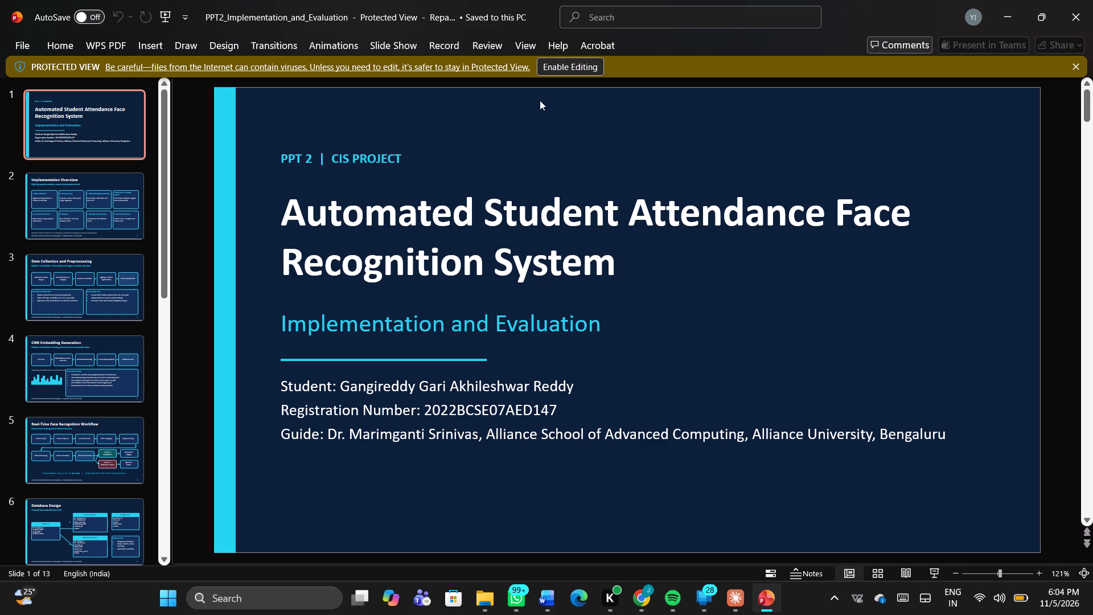
# Enable editing of the repaired PPT 2 presentation and dismiss the repair notice.
pyautogui.click(583, 71)
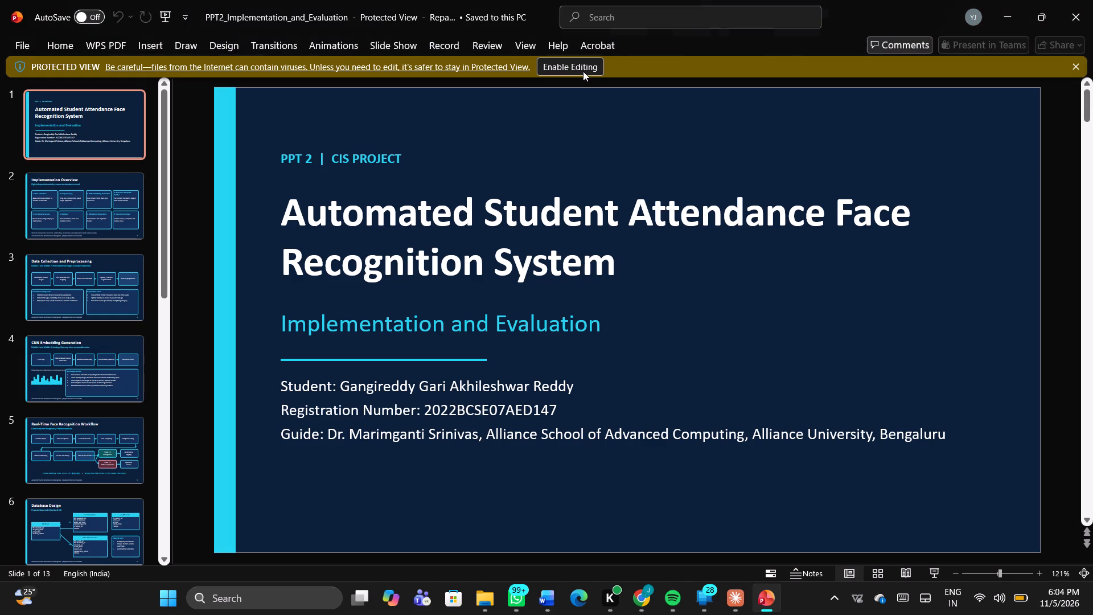
pyautogui.click(578, 63)
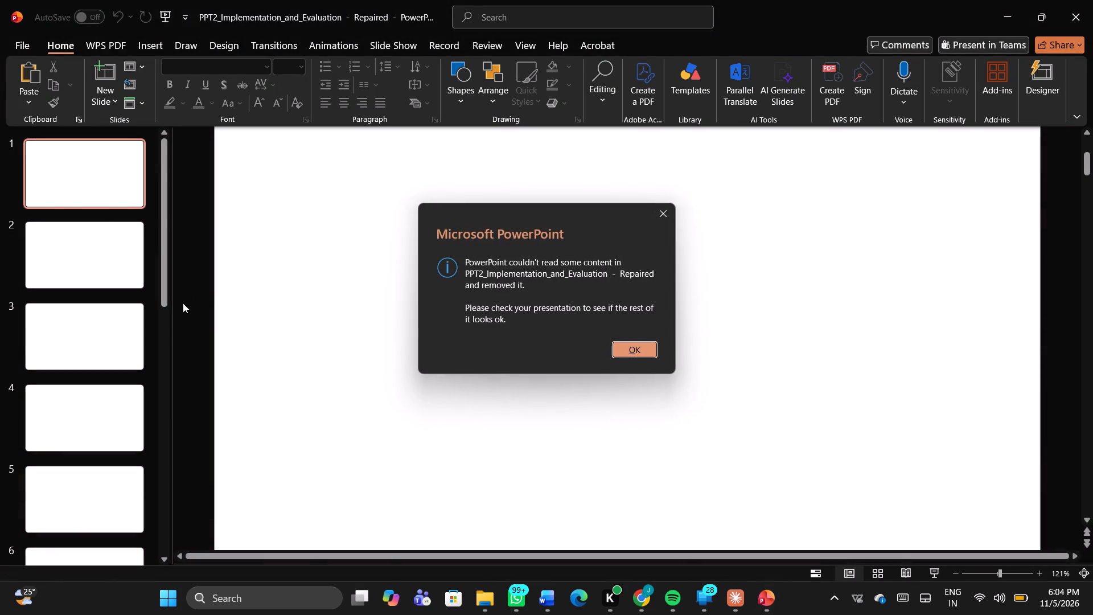
pyautogui.click(634, 351)
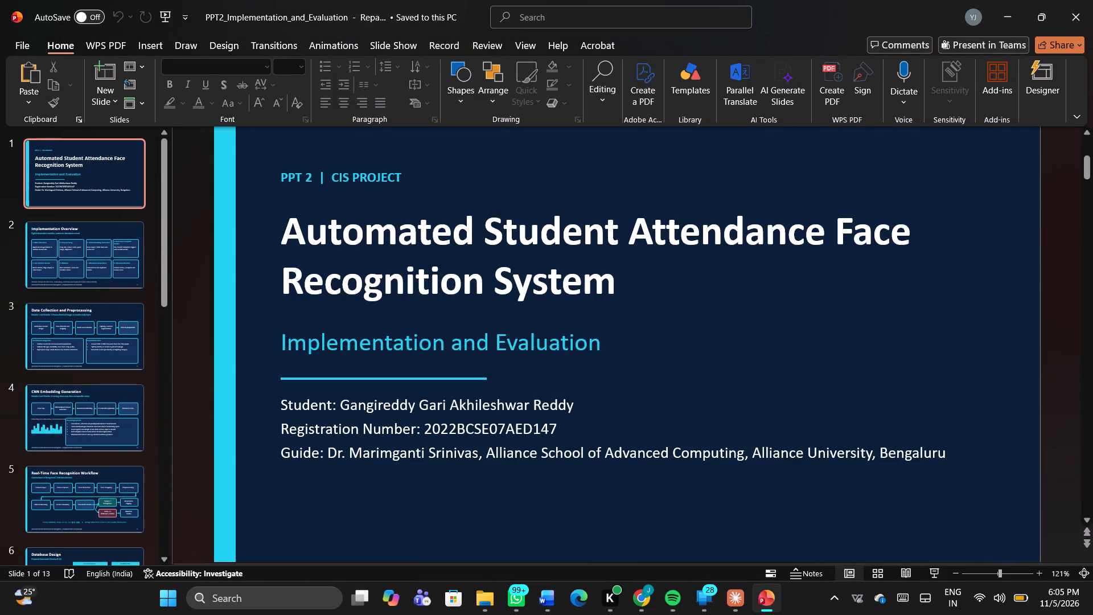
# Delete the whole Guide line from the student details text box on the title slide.
pyautogui.click(462, 468)
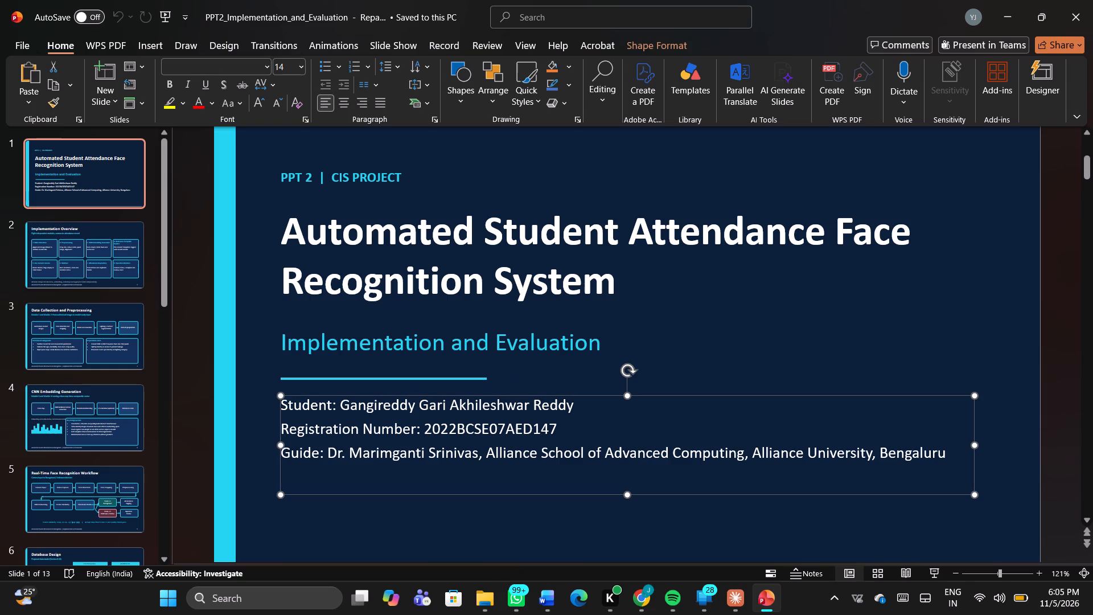
pyautogui.click(595, 468)
pyautogui.click(950, 454)
pyautogui.click(950, 454)
pyautogui.moveTo(950, 454); pyautogui.dragTo(932, 454)
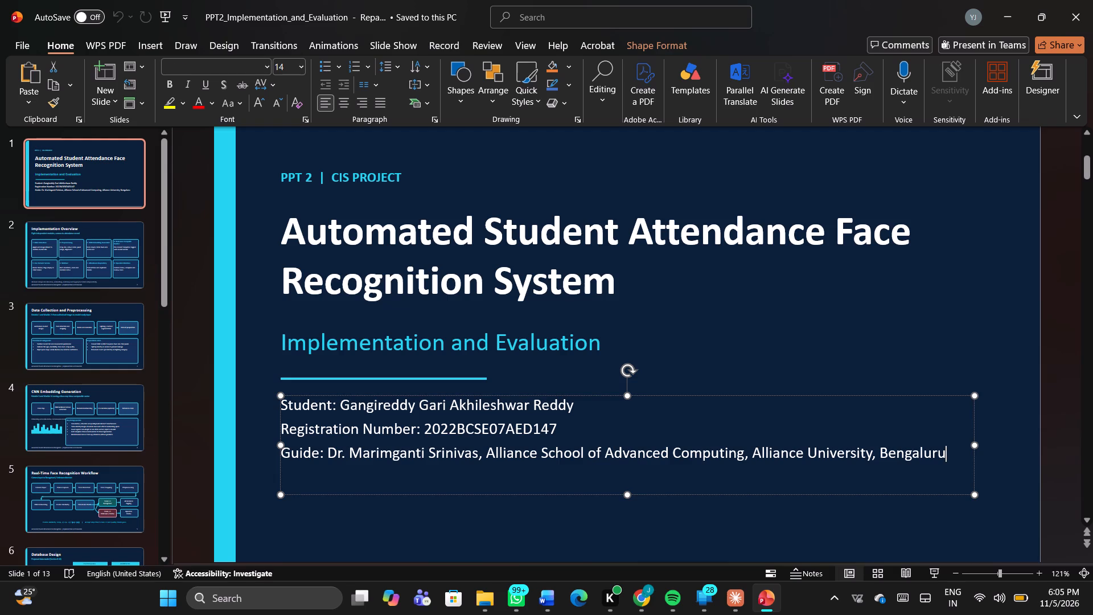
pyautogui.press('BackSpace')
pyautogui.press('BackSpace')
pyautogui.press('BackSpace')
pyautogui.press('BackSpace')
pyautogui.press('BackSpace')
pyautogui.press('BackSpace')
pyautogui.press('BackSpace')
pyautogui.press('BackSpace')
pyautogui.press('BackSpace')
pyautogui.press('BackSpace')
pyautogui.press('BackSpace')
pyautogui.press('BackSpace')
pyautogui.press('BackSpace')
pyautogui.press('BackSpace')
pyautogui.press('BackSpace')
pyautogui.press('BackSpace')
pyautogui.press('BackSpace')
pyautogui.press('BackSpace')
pyautogui.press('BackSpace')
pyautogui.press('BackSpace')
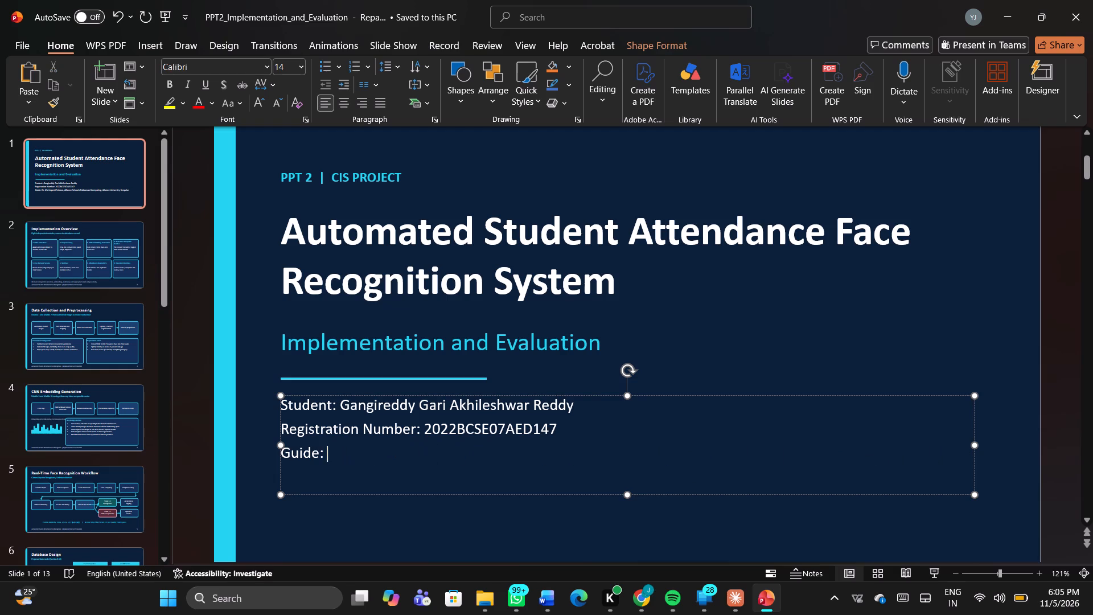
pyautogui.press('BackSpace')
pyautogui.press('BackSpace')
pyautogui.press('BackSpace')
pyautogui.press('BackSpace')
pyautogui.press('BackSpace')
pyautogui.press('BackSpace')
pyautogui.press('BackSpace')
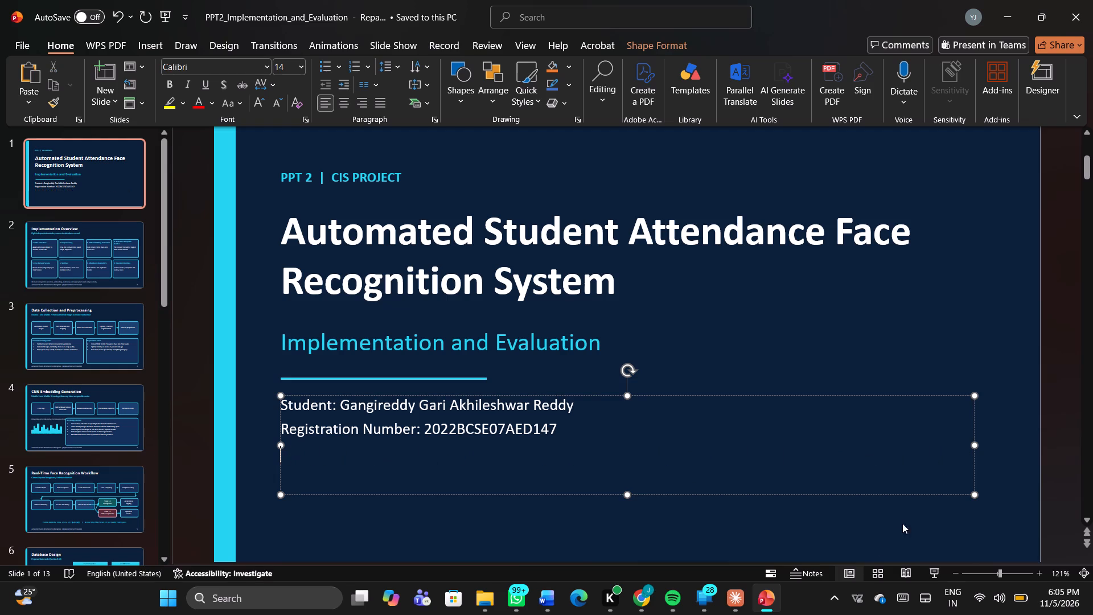
# Copy all title slide elements and paste them onto a new DEFAULT-layout slide placed directly after it.
pyautogui.click(776, 533)
pyautogui.hotkey('ctrl', 'a')
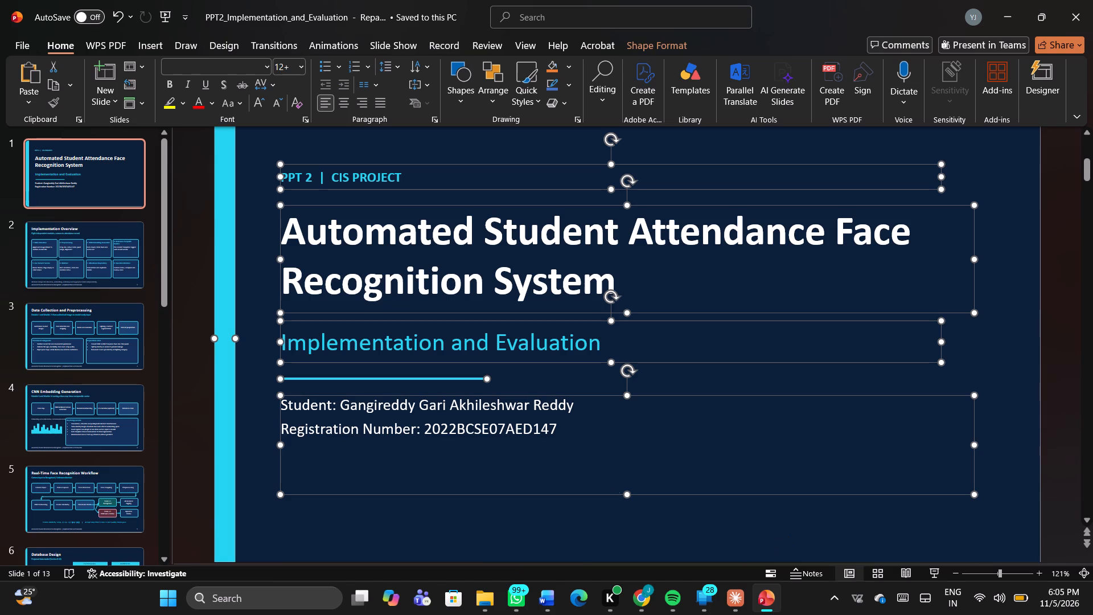
pyautogui.hotkey('ctrl', 'c')
pyautogui.click(106, 94)
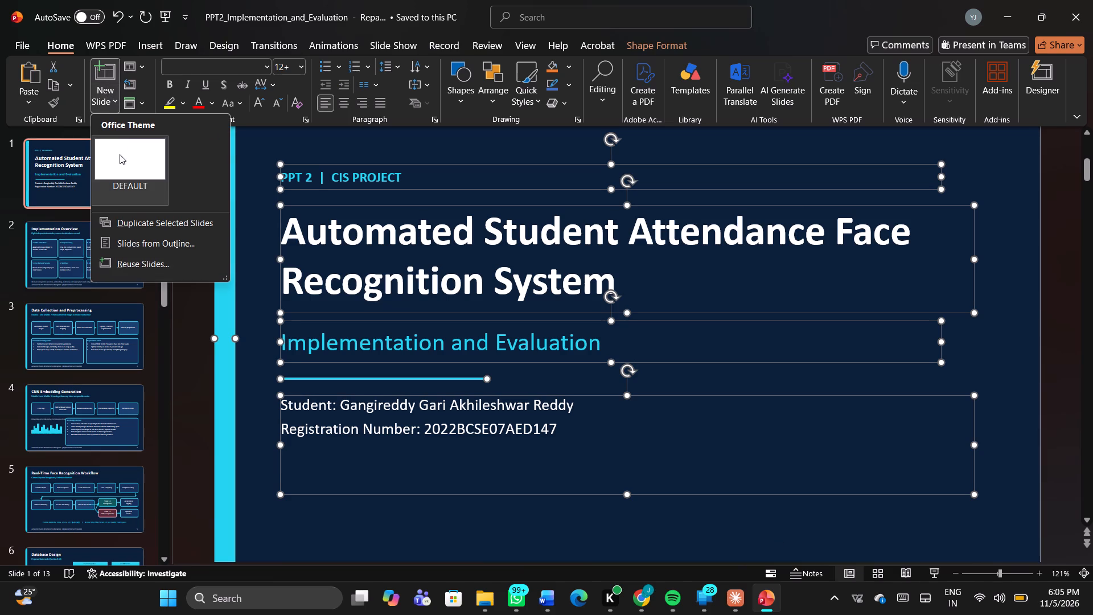
pyautogui.click(120, 154)
pyautogui.hotkey('ctrl', 'v')
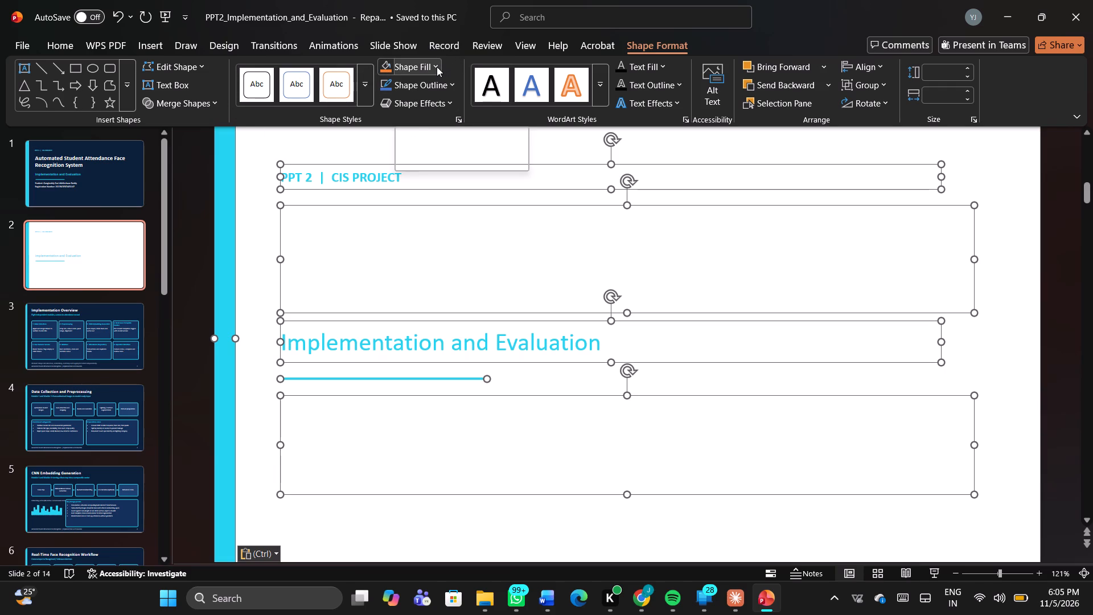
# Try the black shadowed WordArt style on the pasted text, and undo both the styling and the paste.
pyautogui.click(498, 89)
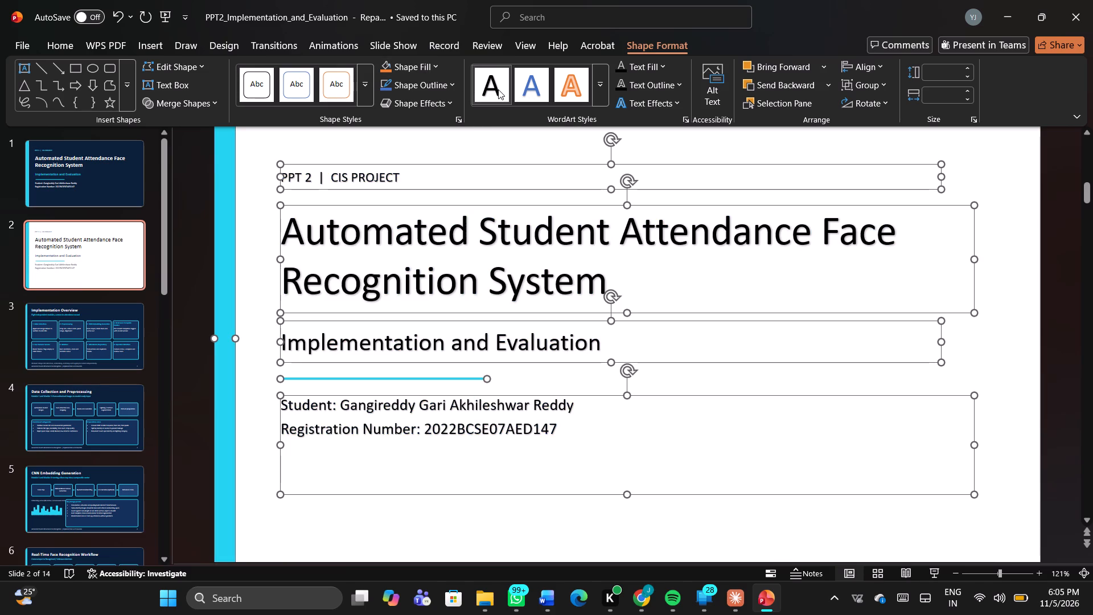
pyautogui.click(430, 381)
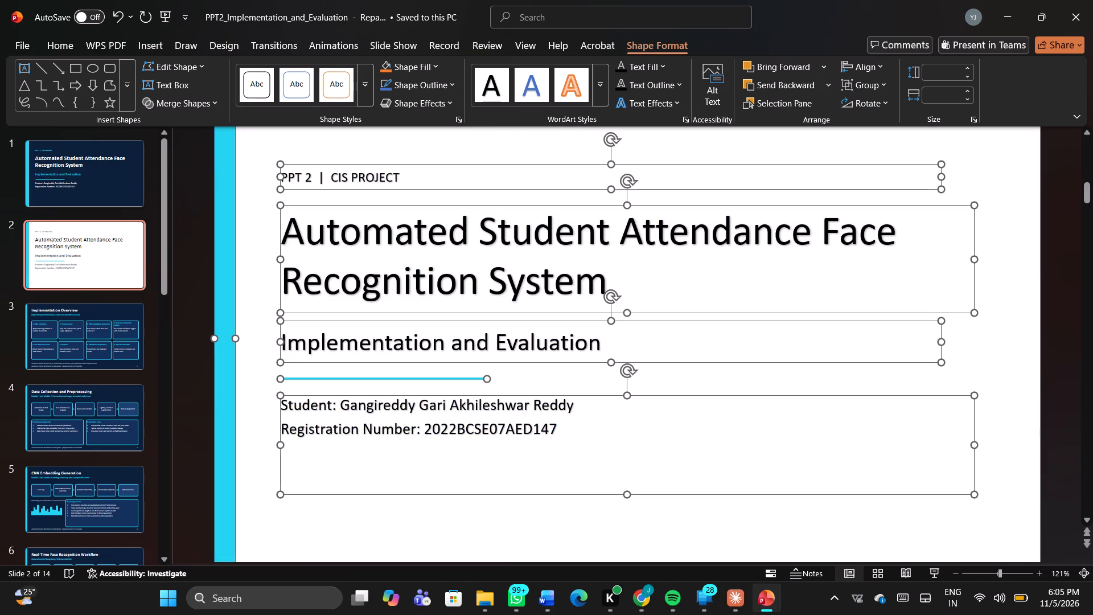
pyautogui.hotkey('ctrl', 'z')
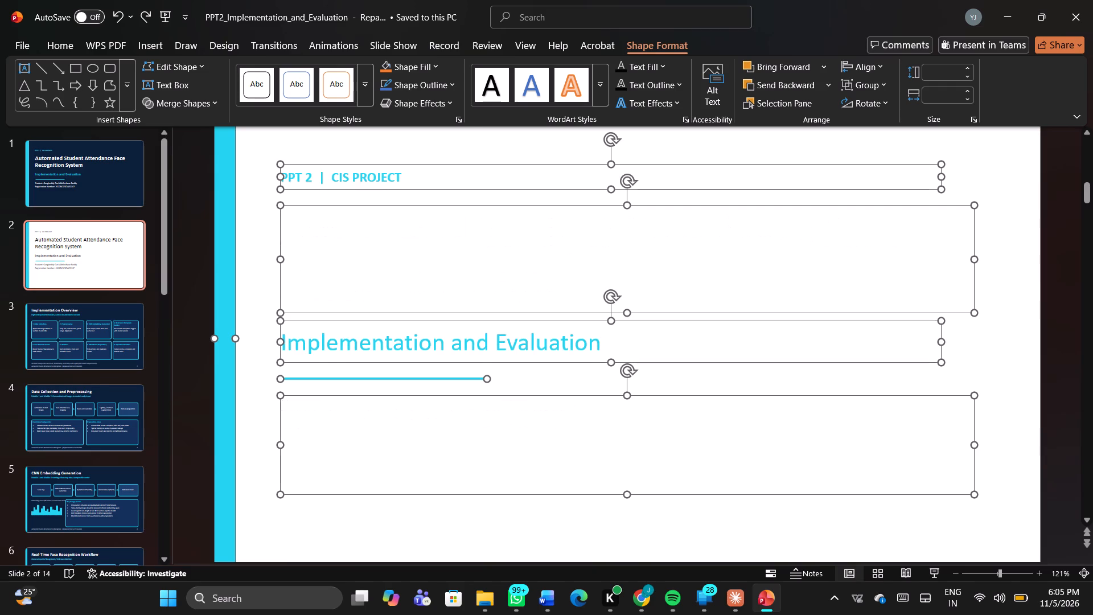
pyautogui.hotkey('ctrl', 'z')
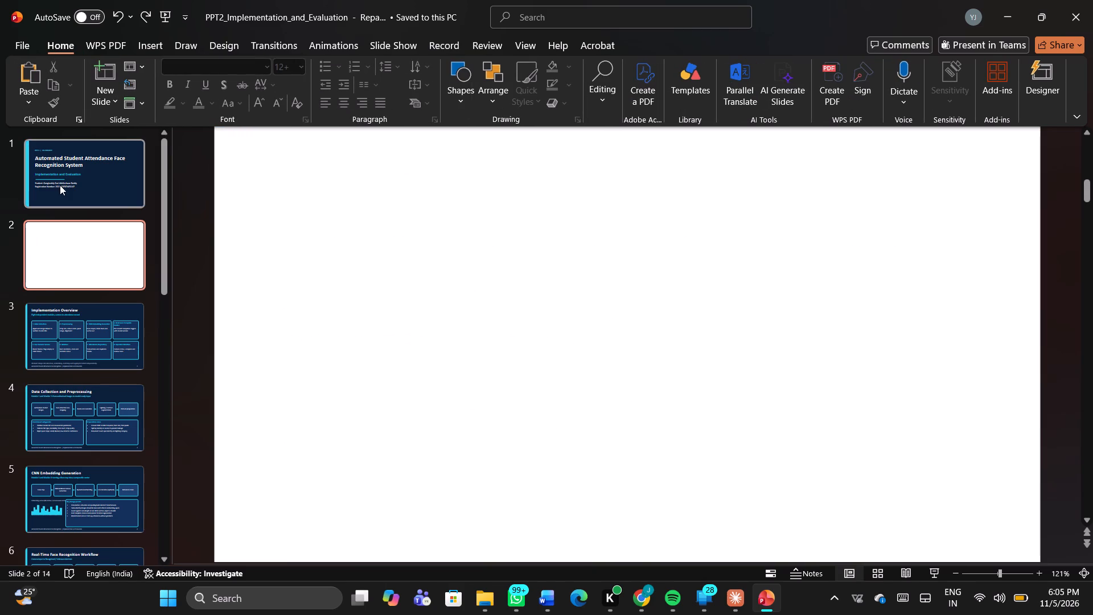
# Change the font colour of all text on the title slide to black.
pyautogui.click(60, 185)
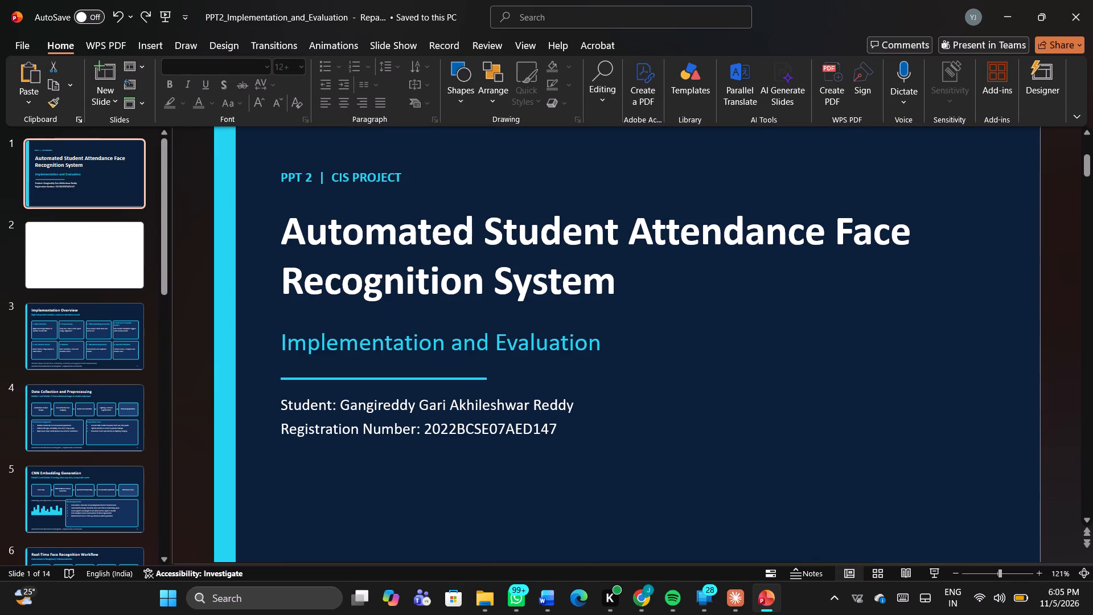
pyautogui.hotkey('ctrl', 'a')
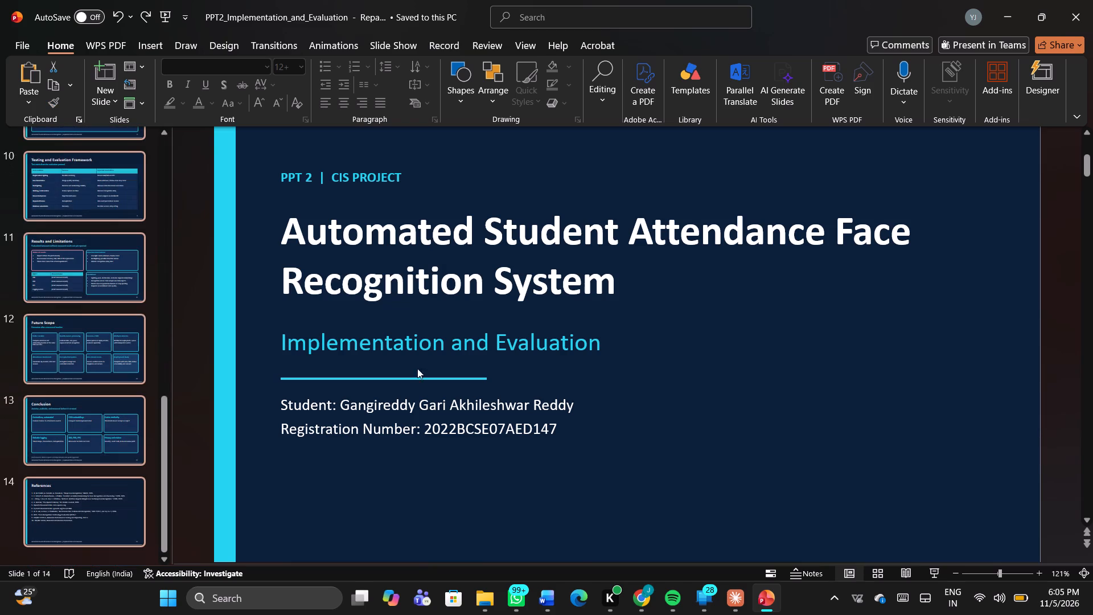
pyautogui.scroll(9, 169, 381)
pyautogui.scroll(6, 59, 378)
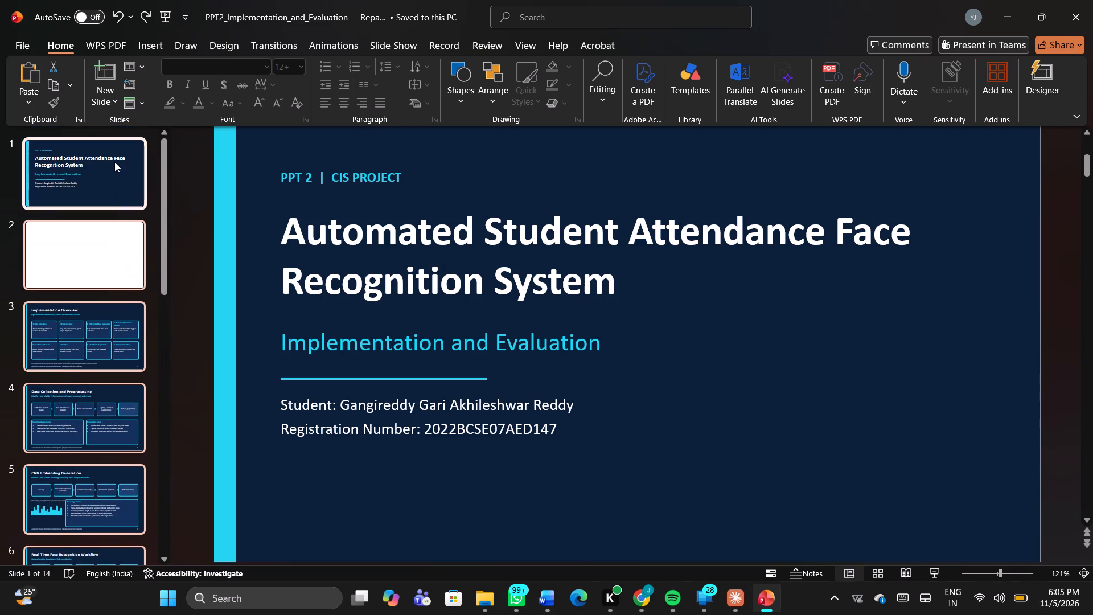
pyautogui.click(332, 519)
pyautogui.hotkey('ctrl', 'a')
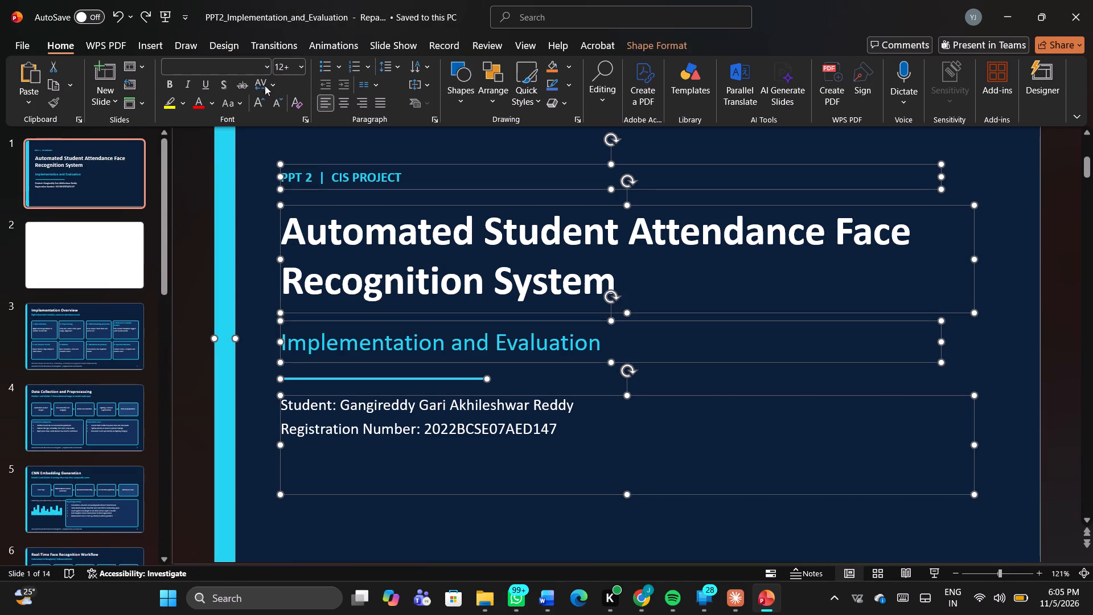
pyautogui.click(183, 101)
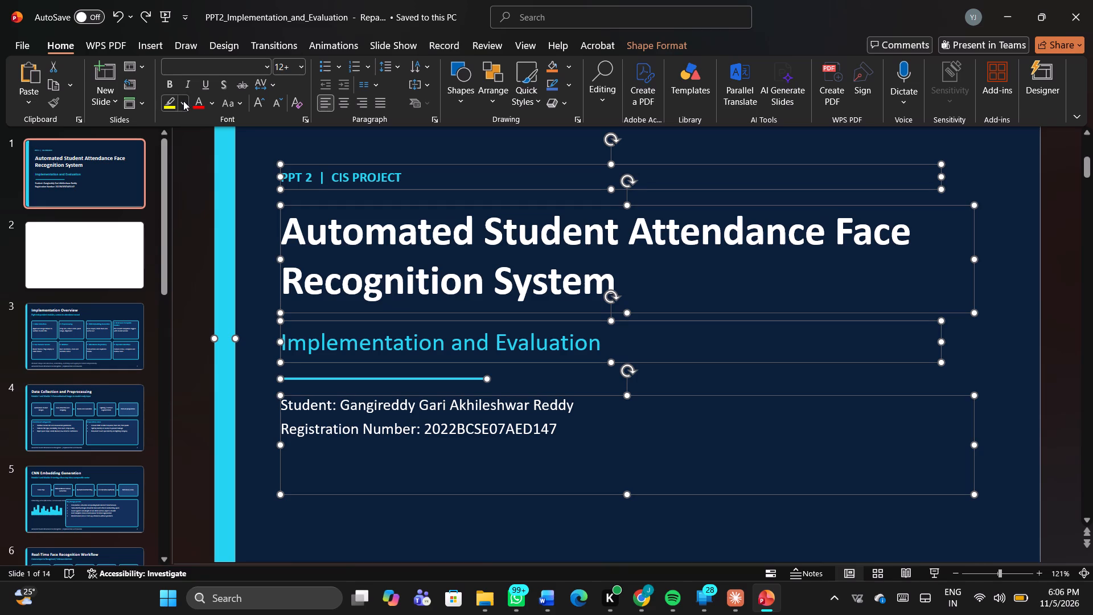
pyautogui.click(217, 101)
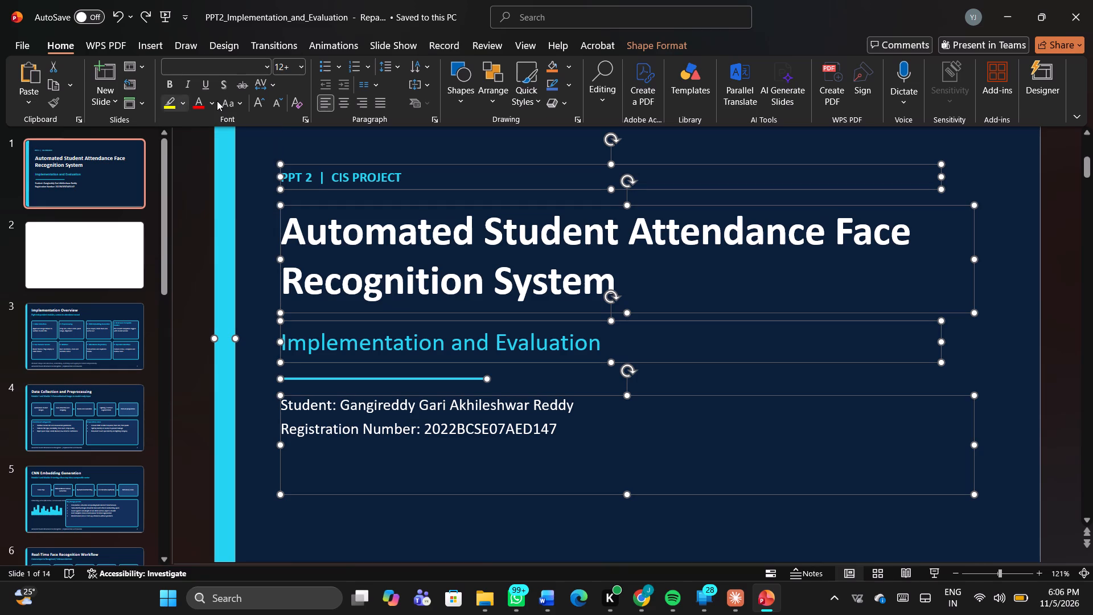
pyautogui.click(211, 108)
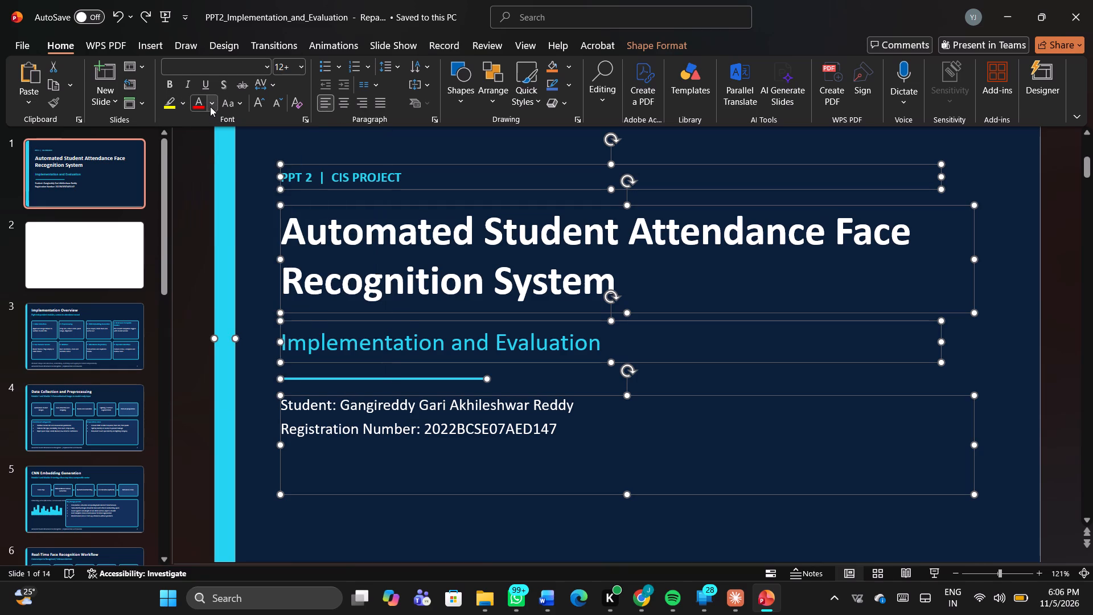
pyautogui.click(210, 106)
pyautogui.click(219, 177)
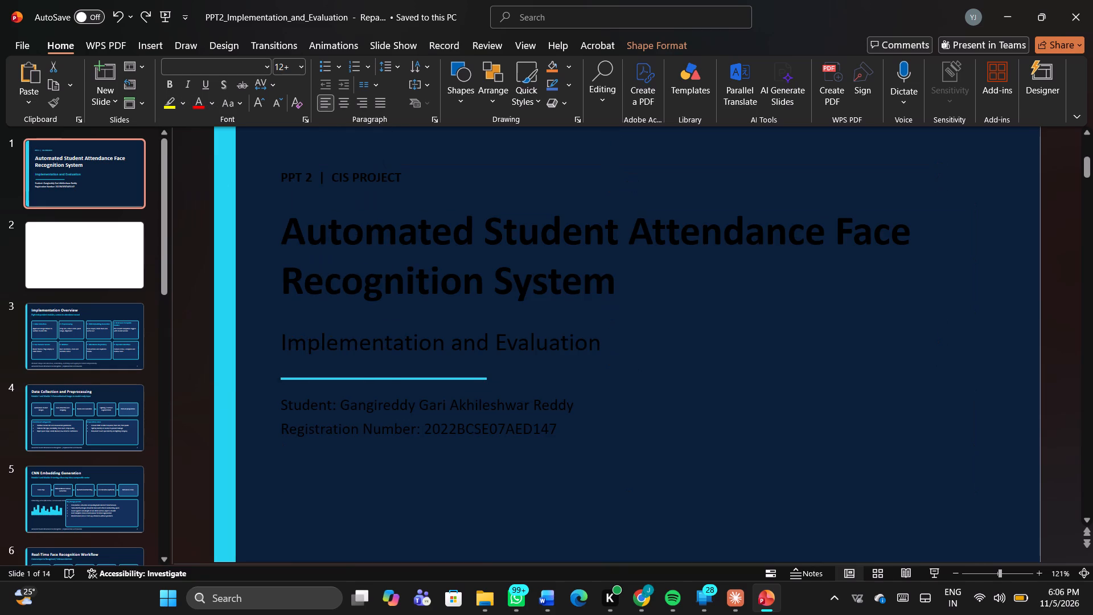
# Copy all title slide elements and paste them onto the blank white slide 2.
pyautogui.hotkey('ctrl', 'c')
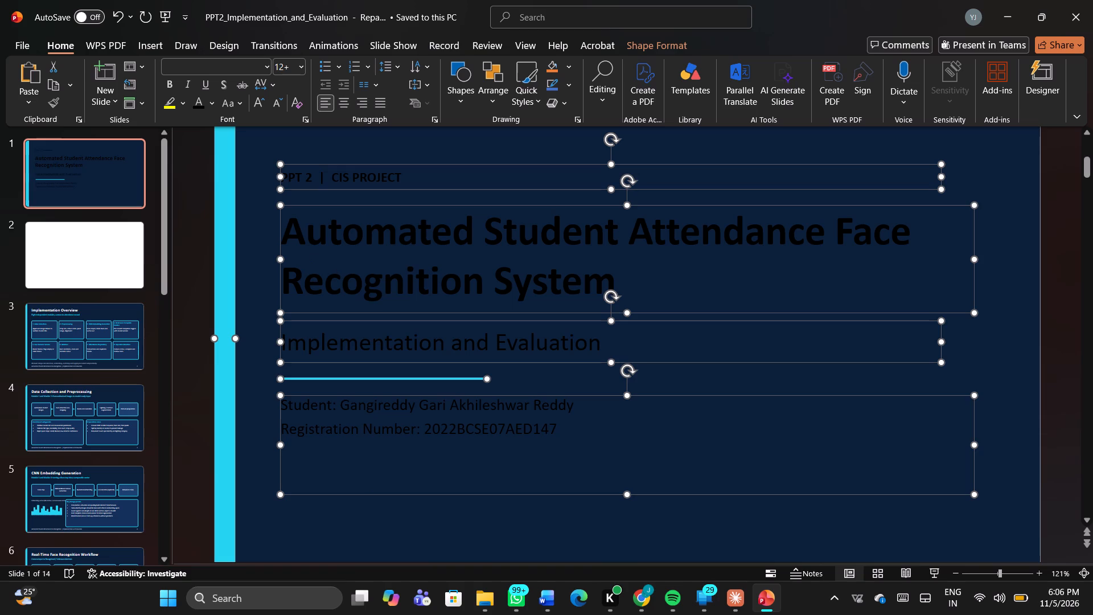
pyautogui.click(53, 252)
pyautogui.click(323, 314)
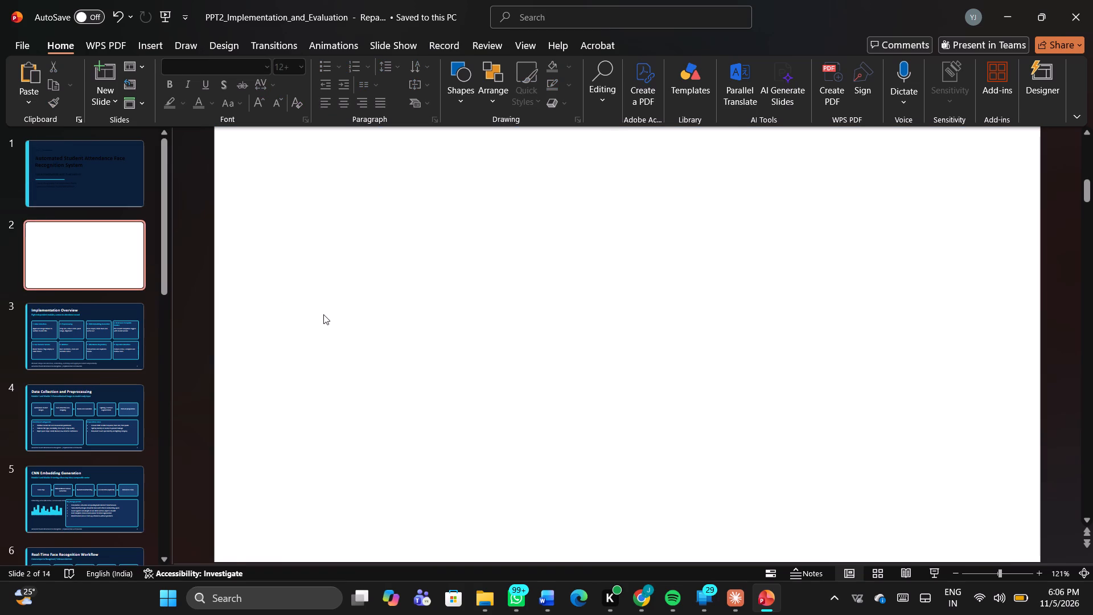
pyautogui.hotkey('ctrl', 'v')
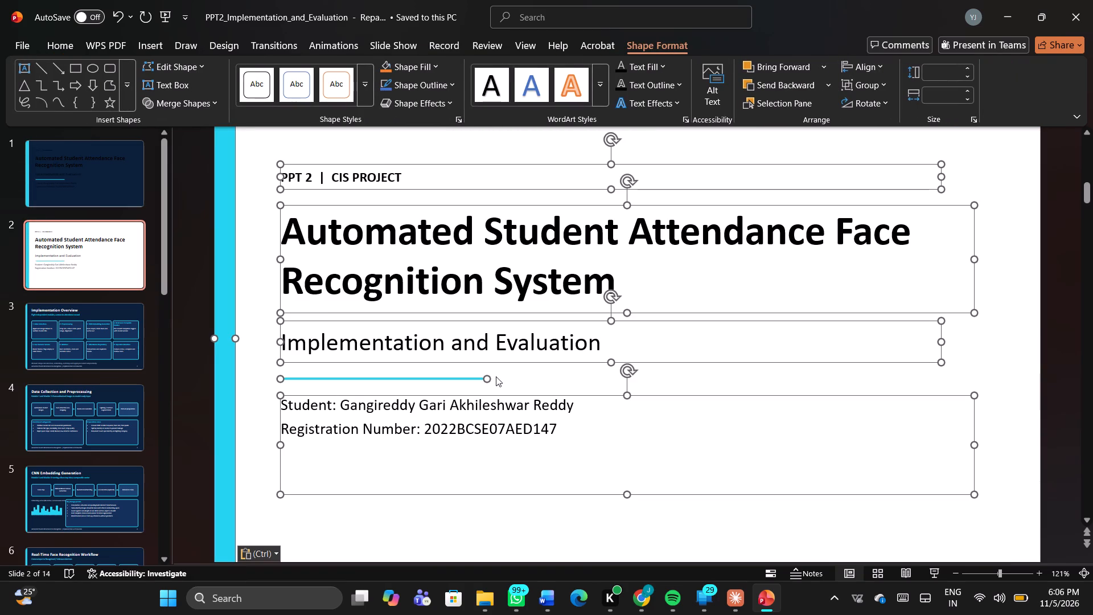
# Delete the cyan divider line below the subtitle on the white title slide.
pyautogui.click(496, 376)
pyautogui.click(483, 380)
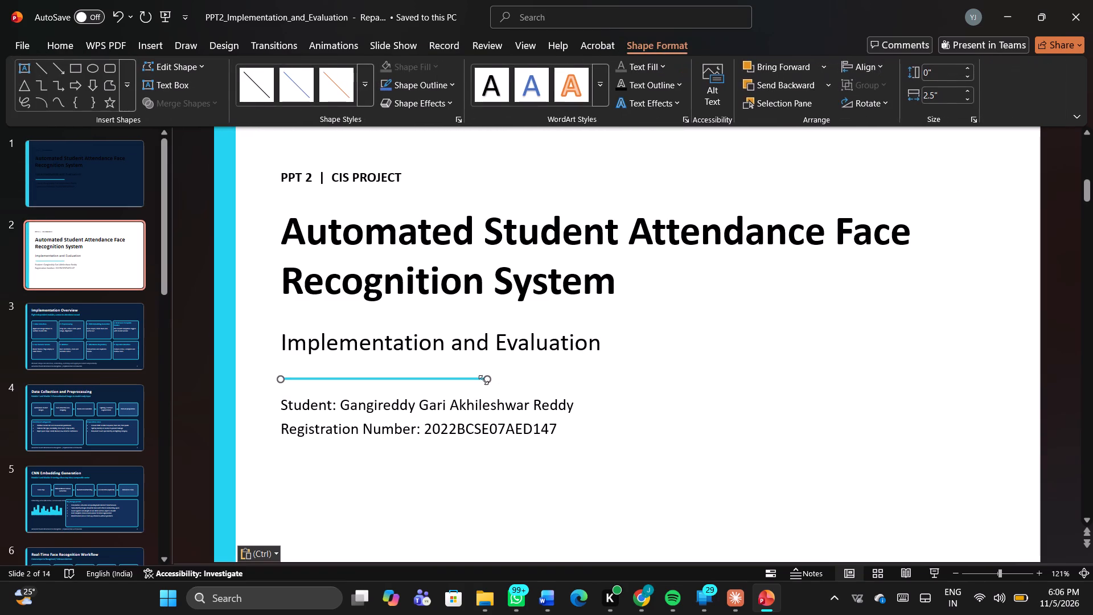
pyautogui.press('BackSpace')
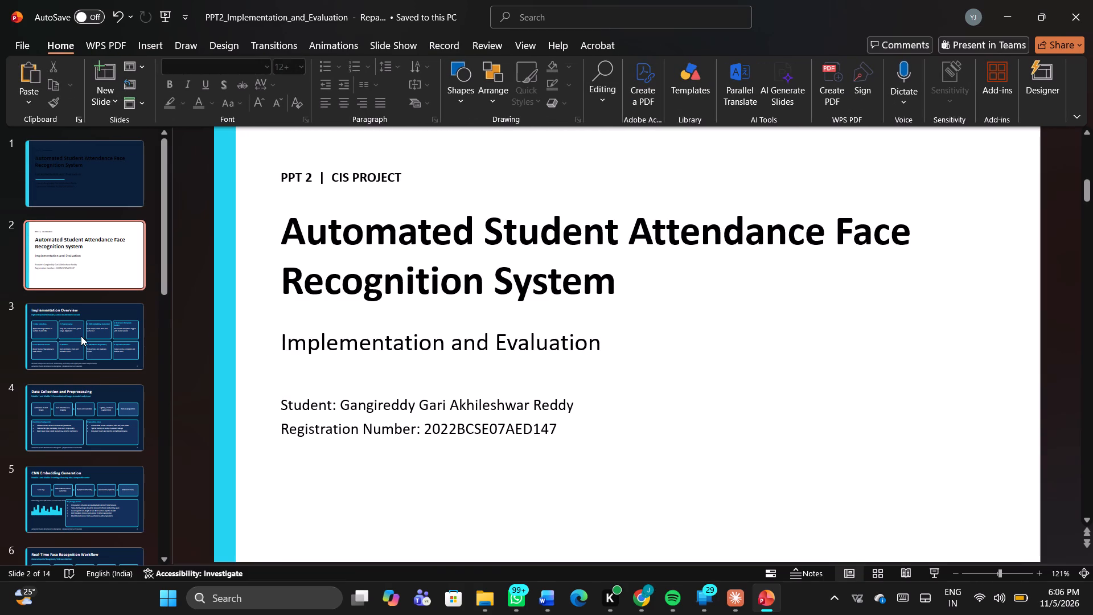
# Change the font colour of all text on the dark Implementation Overview slide to black.
pyautogui.click(81, 336)
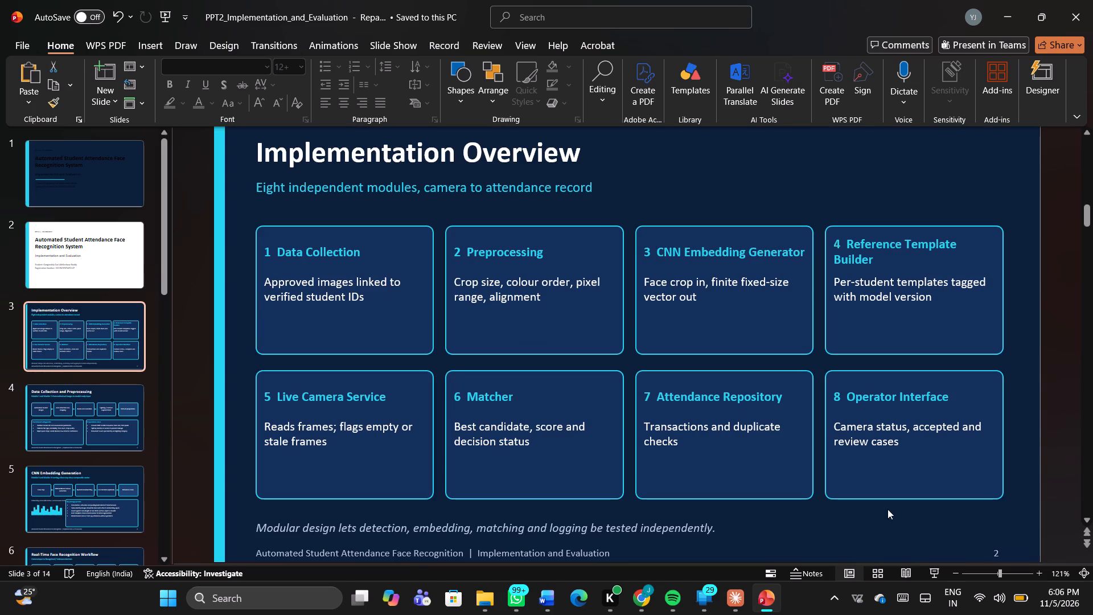
pyautogui.click(881, 537)
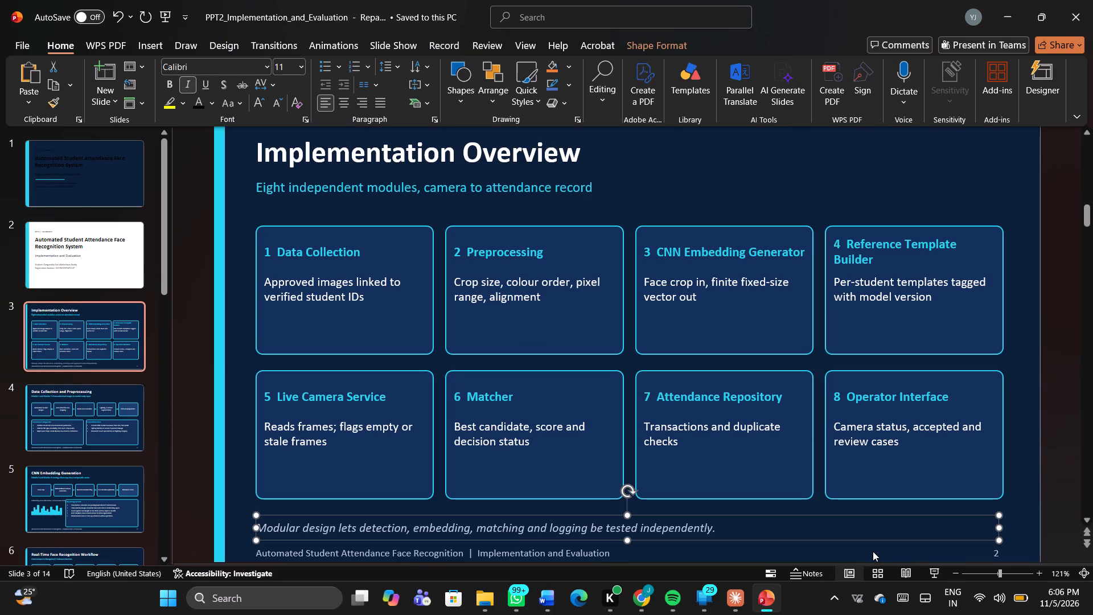
pyautogui.click(873, 551)
pyautogui.hotkey('ctrl', 'a')
pyautogui.hotkey('ctrl', 'c')
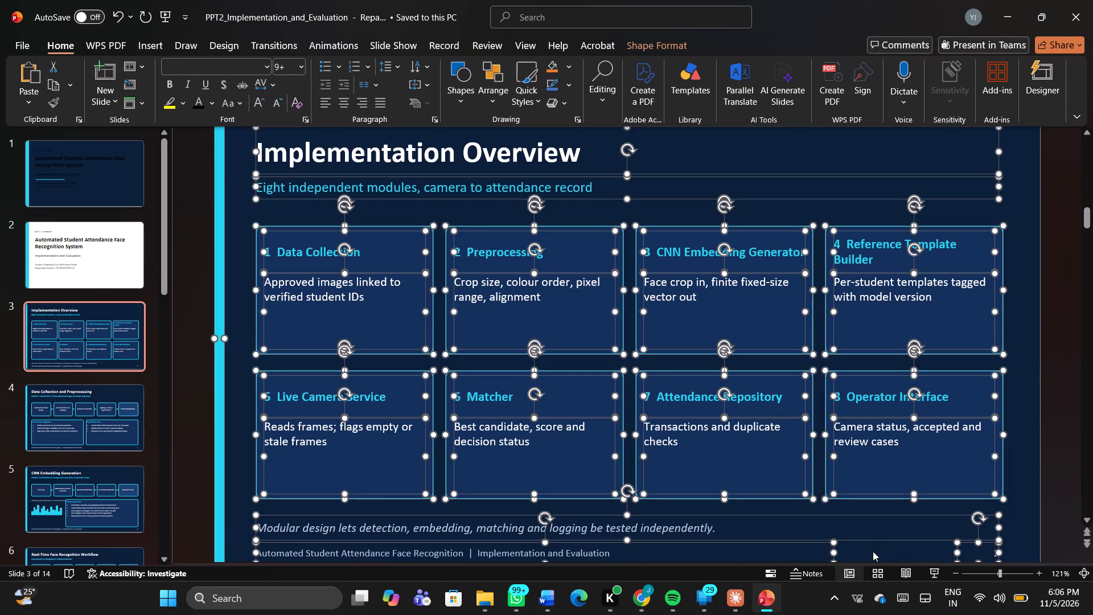
pyautogui.click(213, 103)
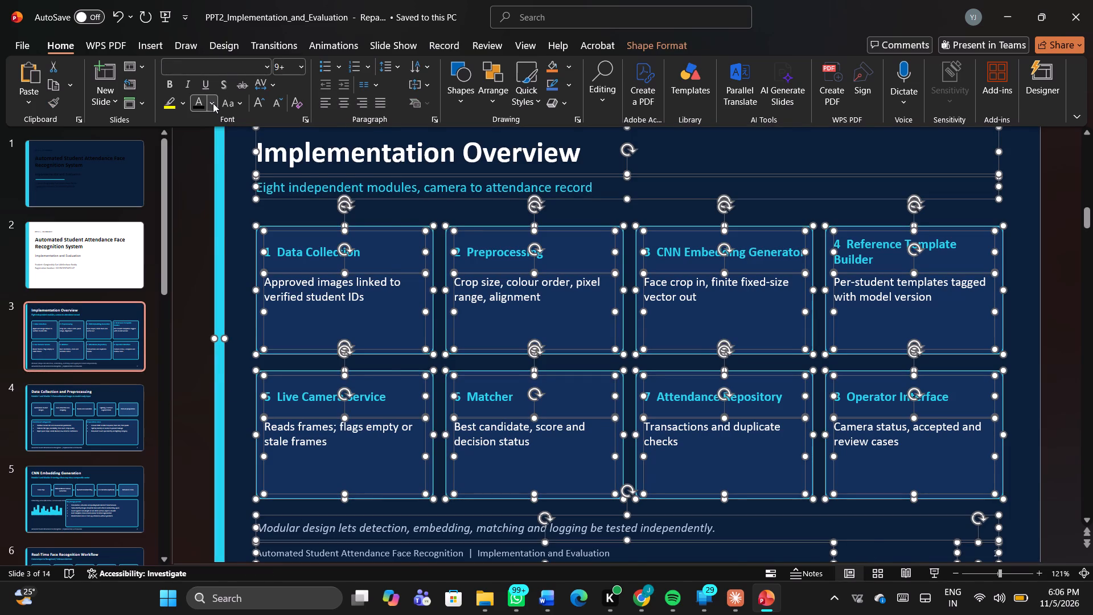
pyautogui.click(203, 100)
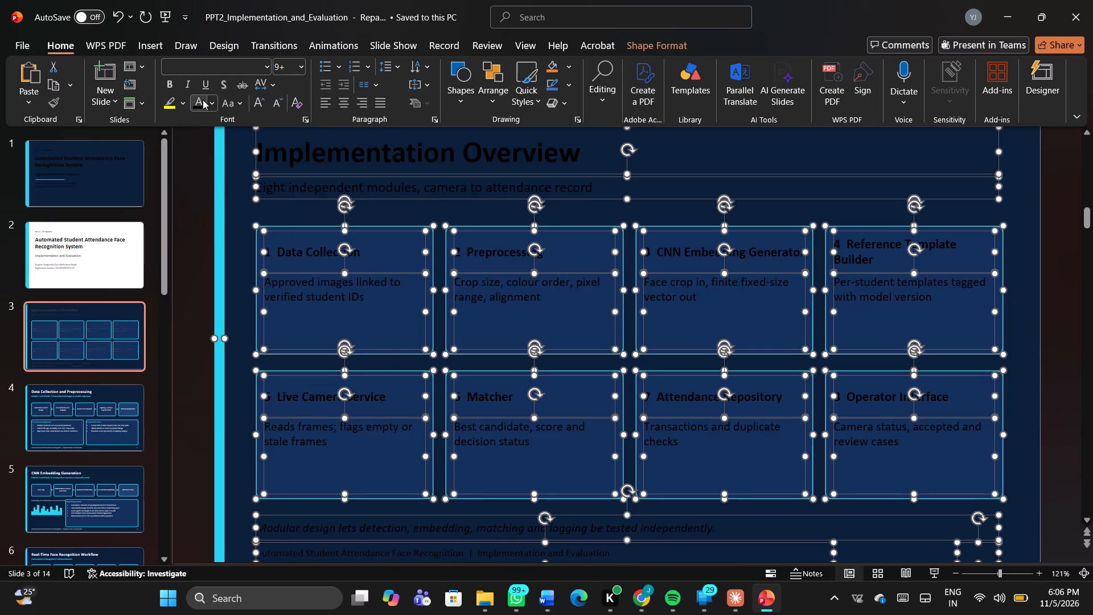
# Copy all Implementation Overview elements and paste them onto a new DEFAULT-layout slide placed directly after it.
pyautogui.hotkey('ctrl', 'c')
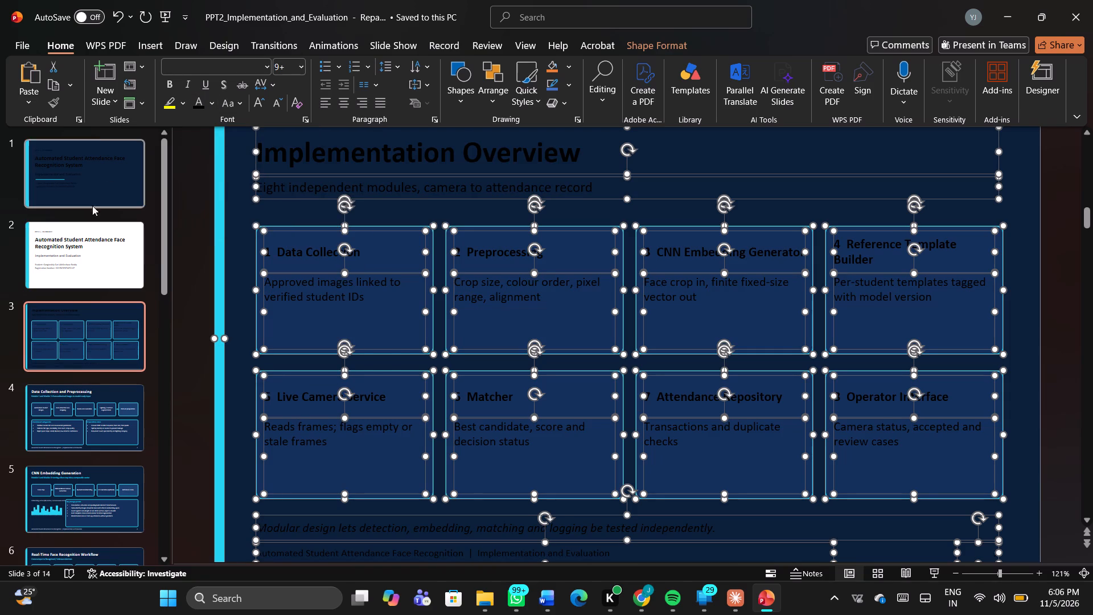
pyautogui.click(106, 104)
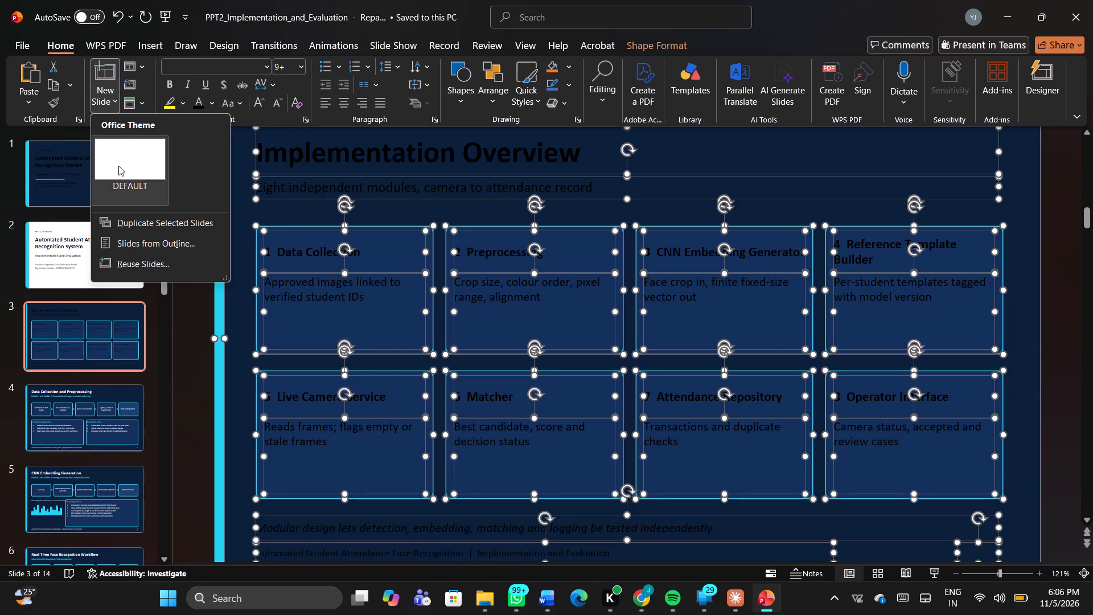
pyautogui.click(118, 167)
pyautogui.click(113, 409)
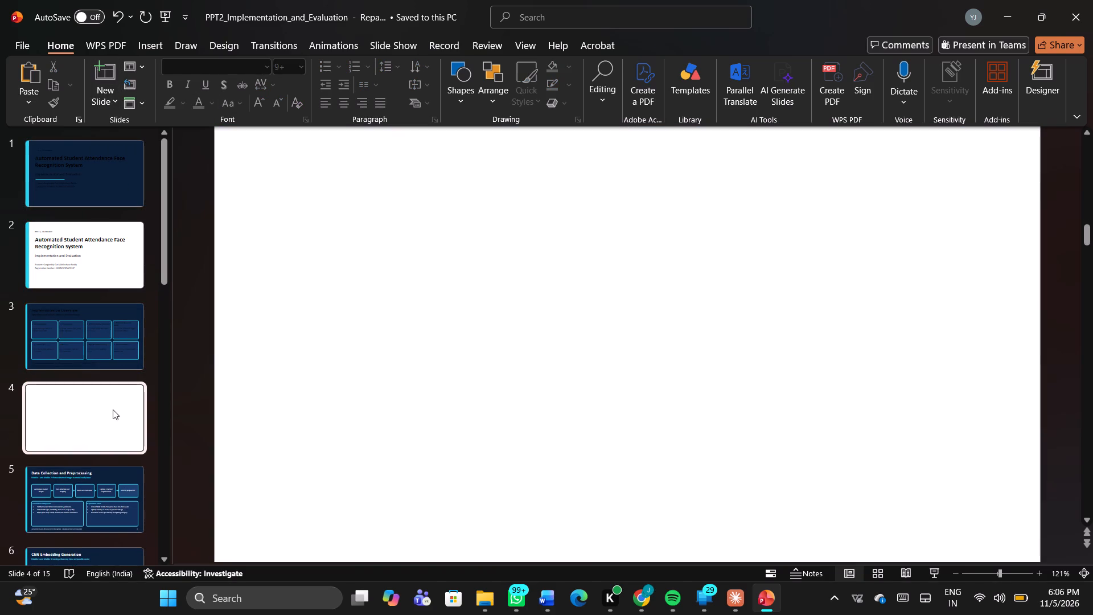
pyautogui.click(380, 379)
pyautogui.hotkey('ctrl', 'v')
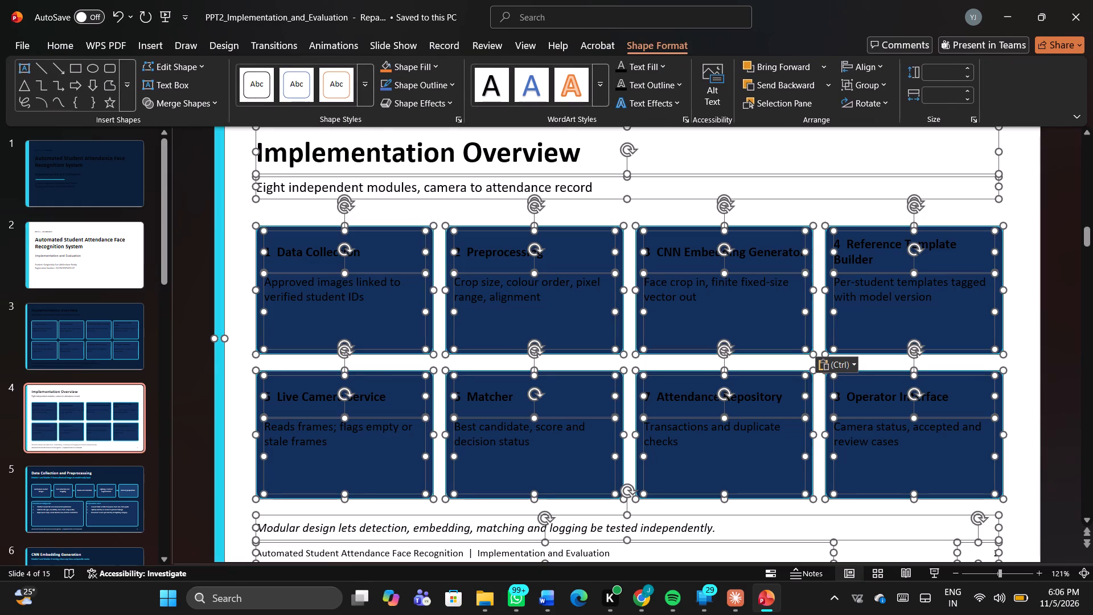
pyautogui.click(250, 441)
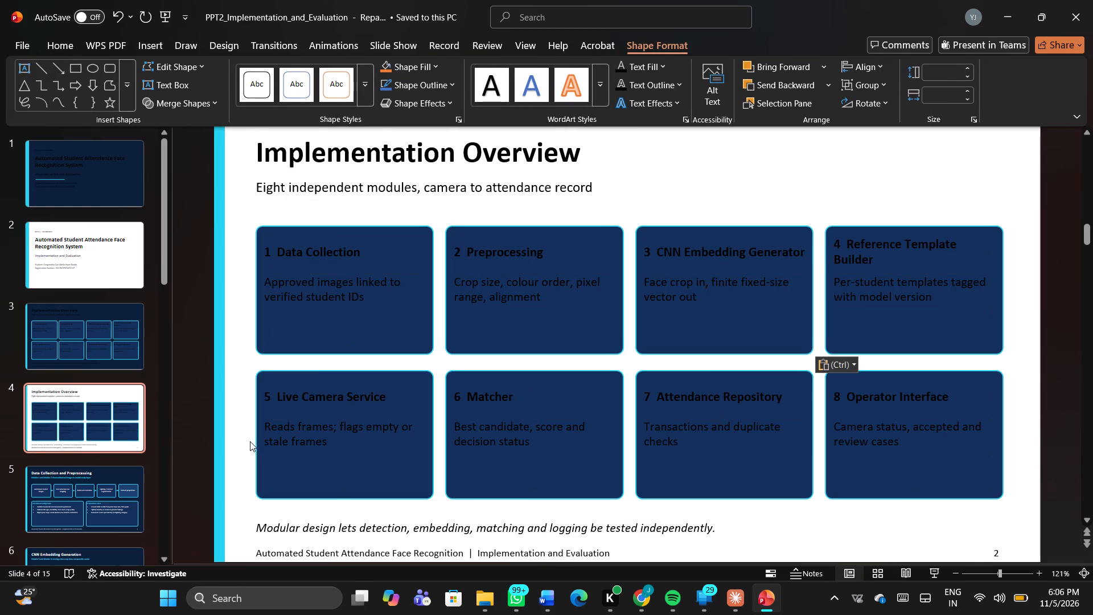
# Fill the Data Collection card on the new Implementation Overview slide with white.
pyautogui.click(378, 458)
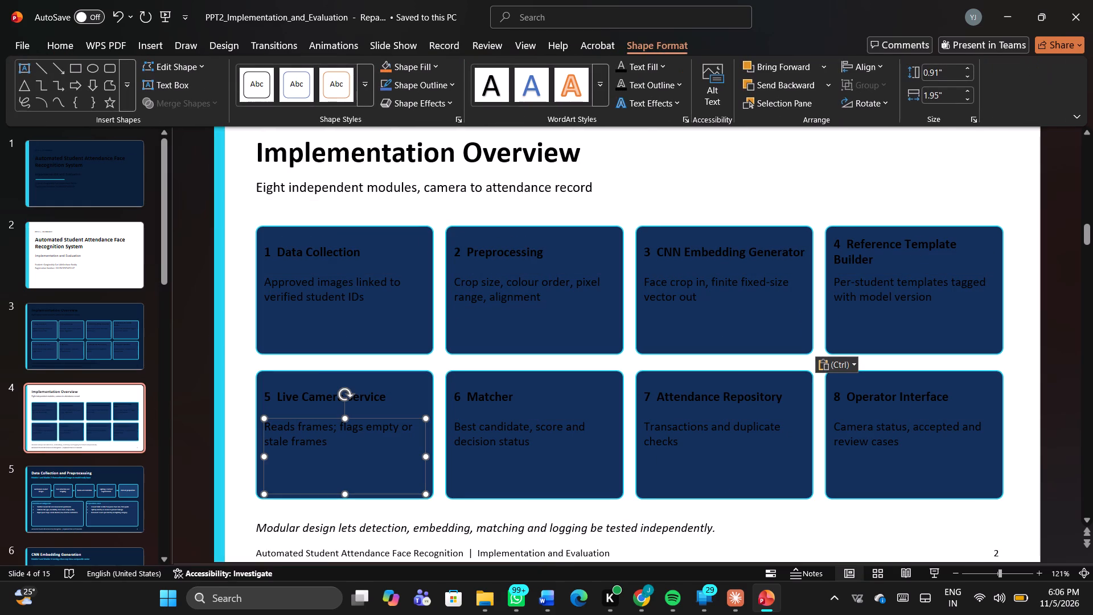
pyautogui.click(285, 228)
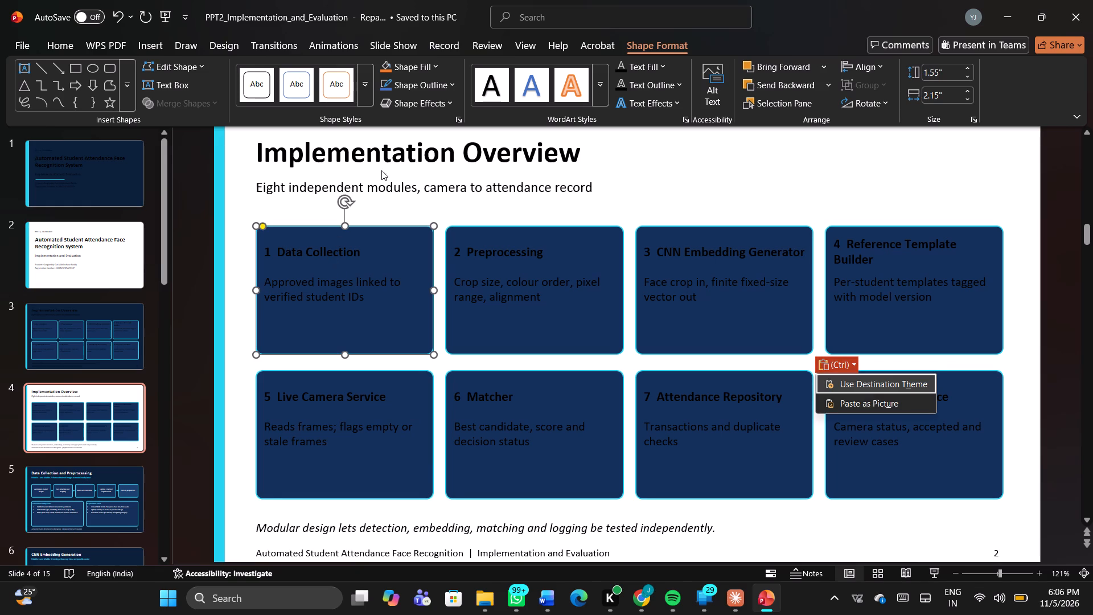
pyautogui.click(433, 62)
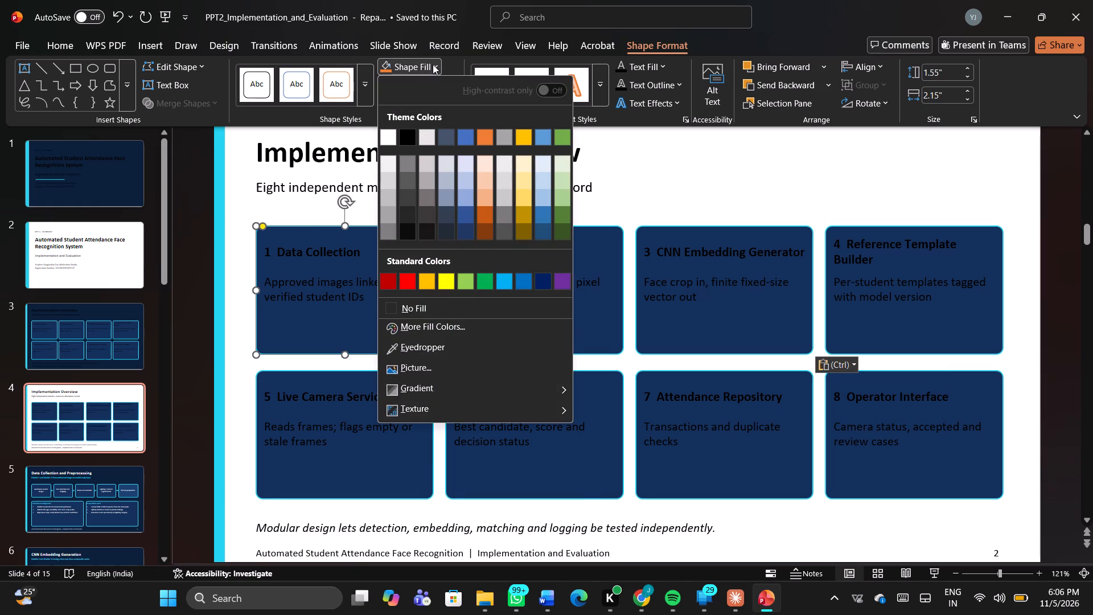
pyautogui.click(383, 136)
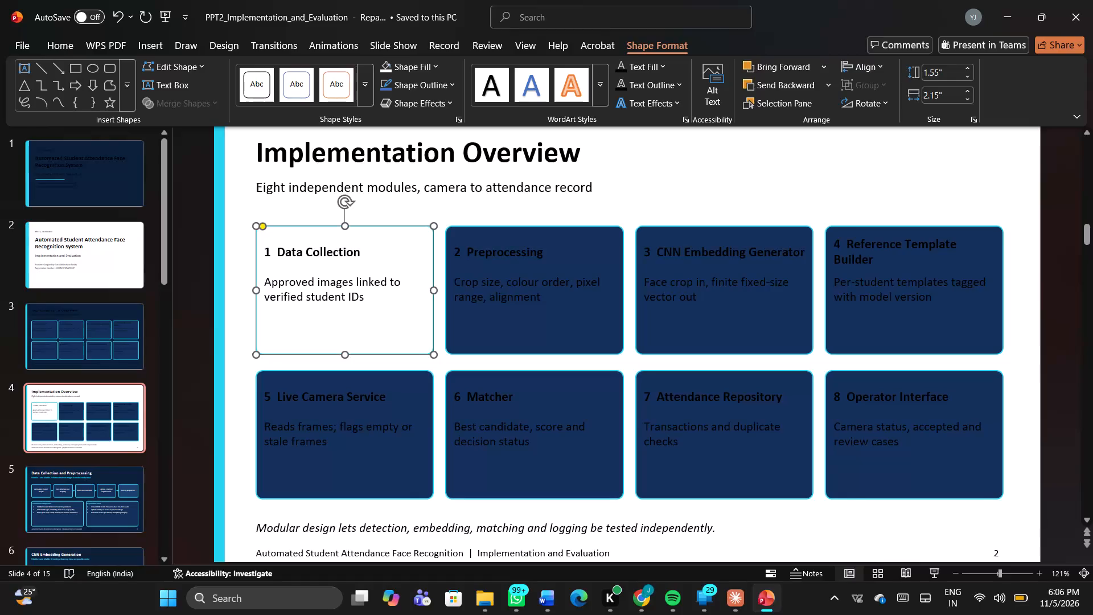
# Fill the Preprocessing card and its heading text box with white on the new Implementation Overview slide.
pyautogui.click(541, 290)
pyautogui.click(520, 236)
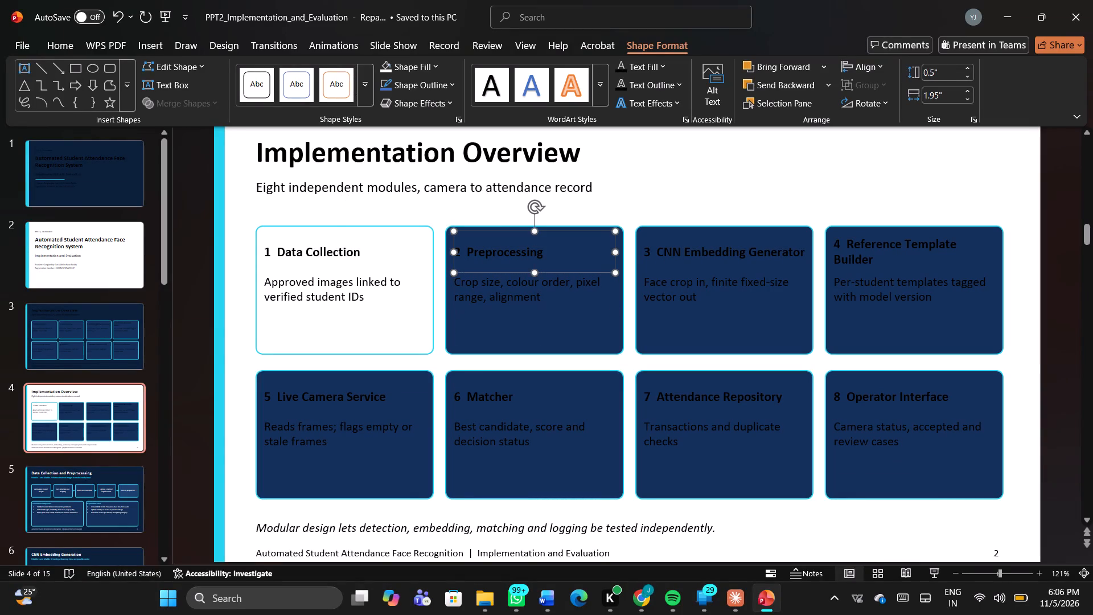
pyautogui.click(445, 83)
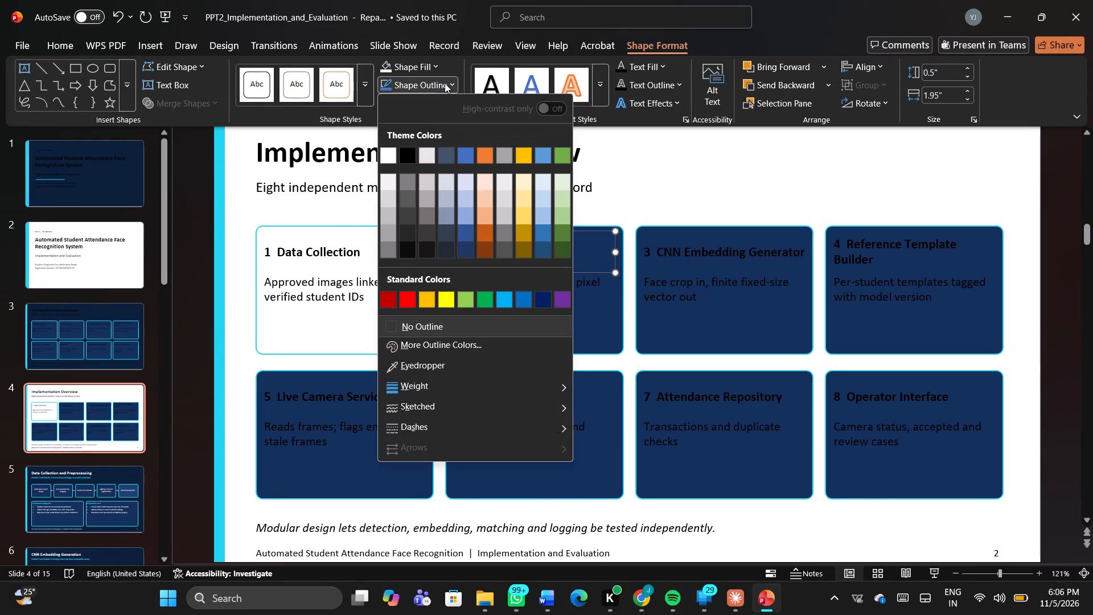
pyautogui.click(429, 65)
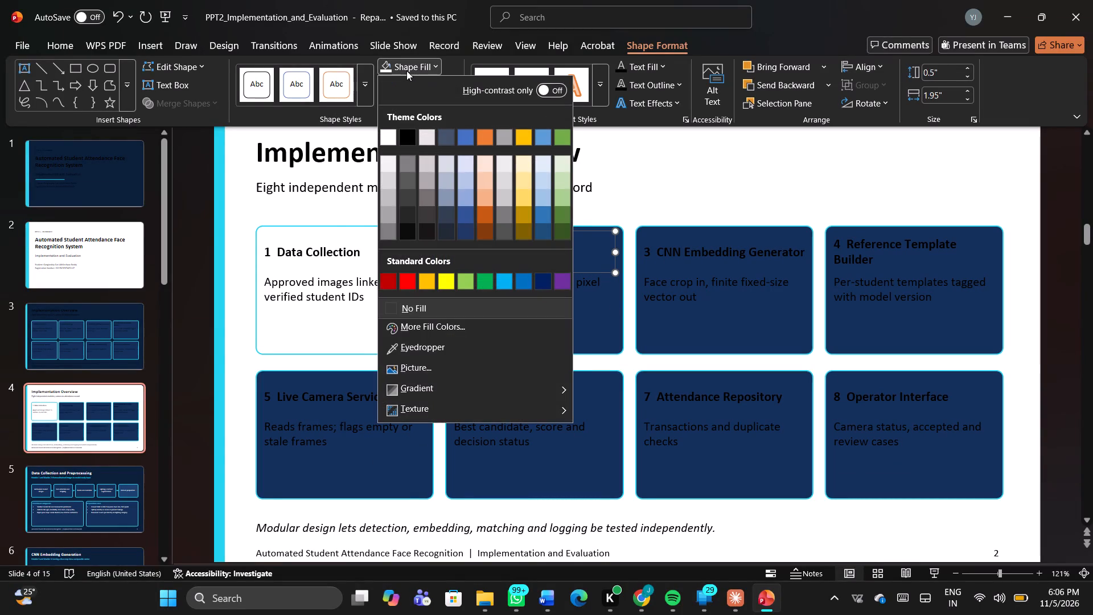
pyautogui.click(387, 140)
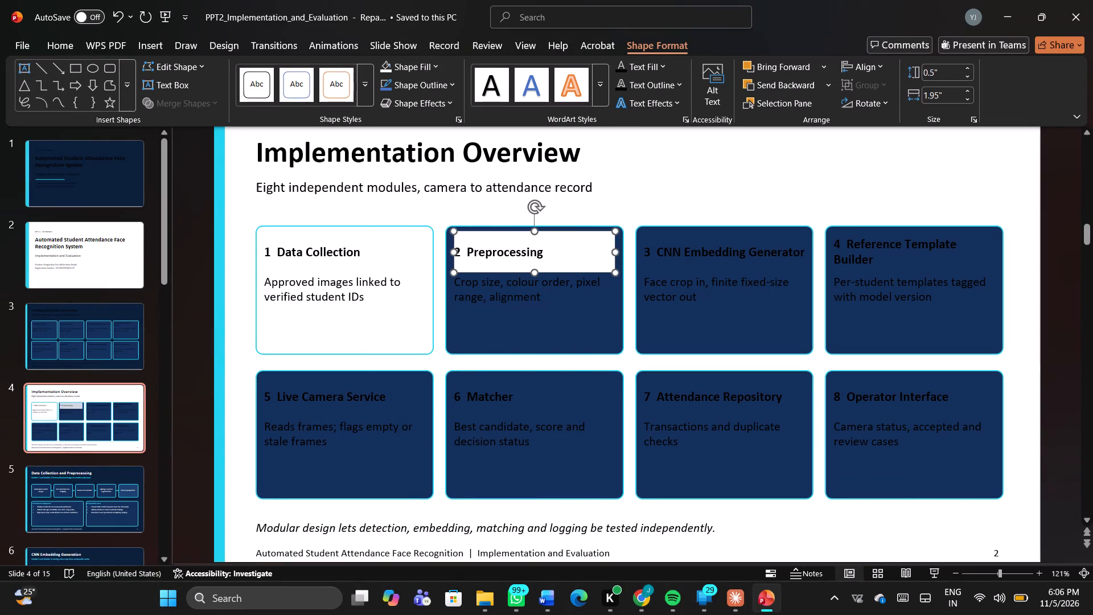
pyautogui.click(500, 321)
pyautogui.click(511, 216)
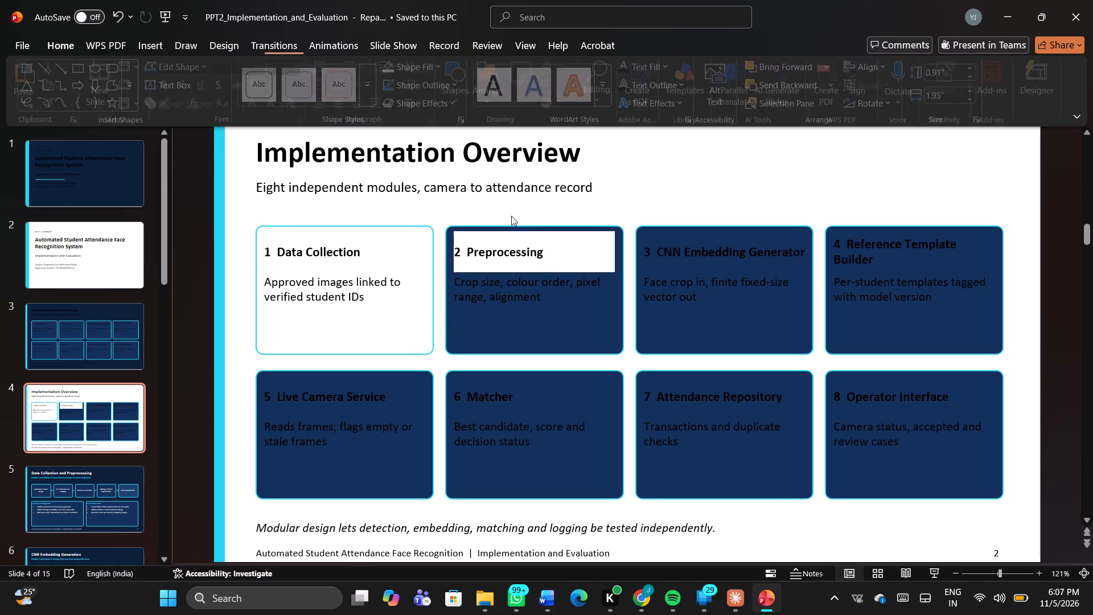
pyautogui.click(448, 232)
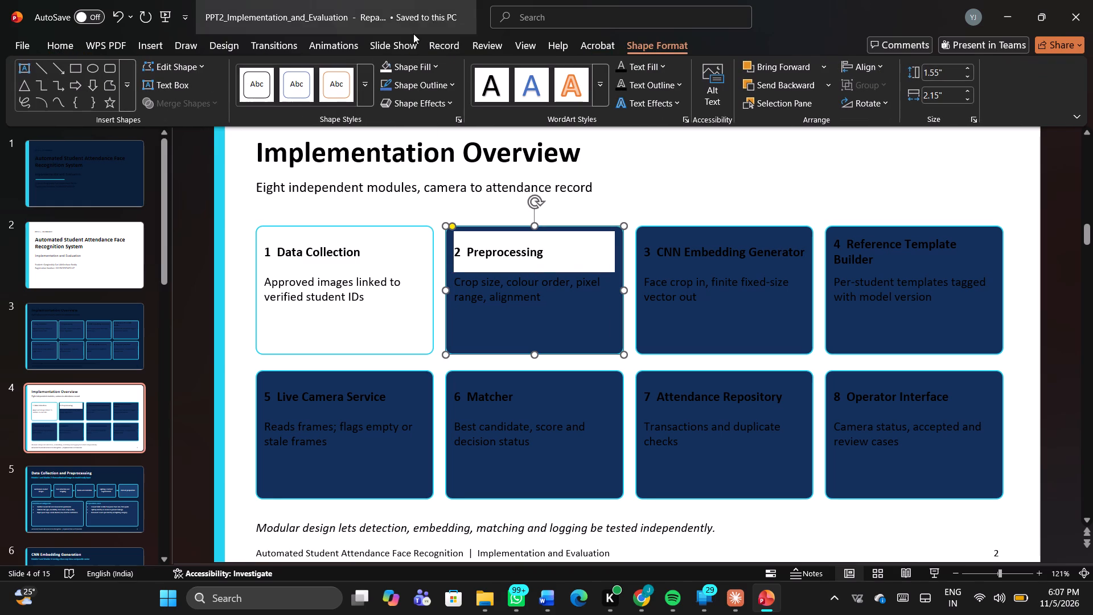
pyautogui.click(417, 64)
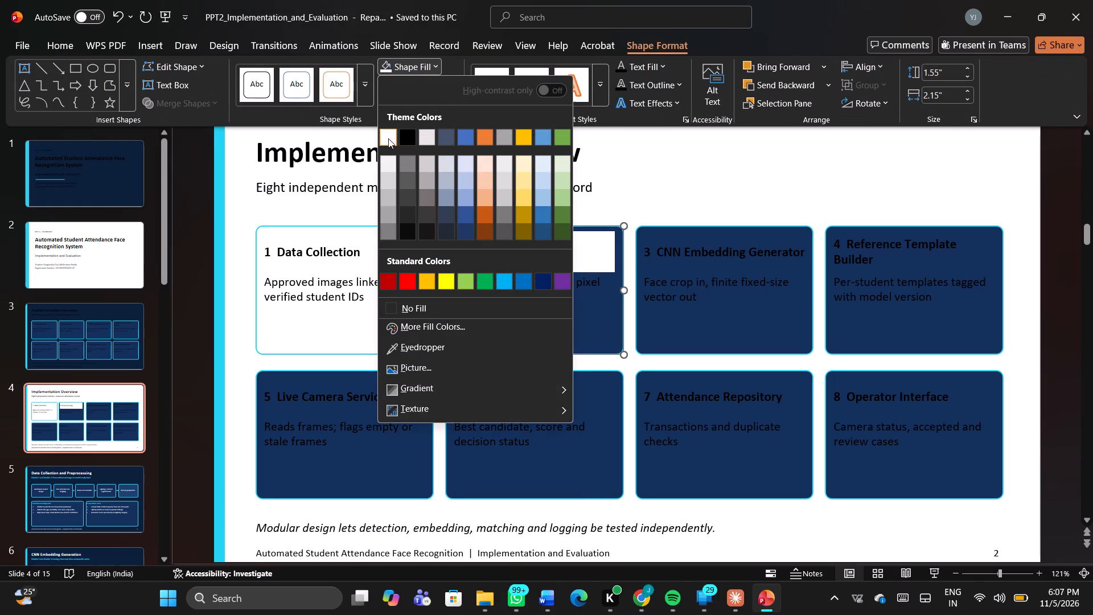
pyautogui.click(388, 138)
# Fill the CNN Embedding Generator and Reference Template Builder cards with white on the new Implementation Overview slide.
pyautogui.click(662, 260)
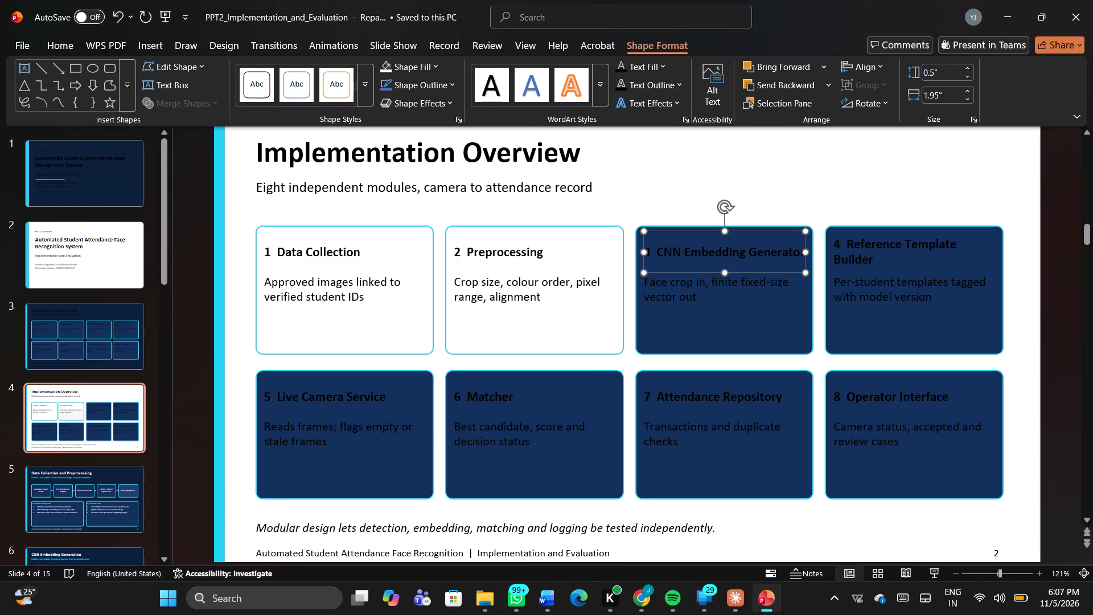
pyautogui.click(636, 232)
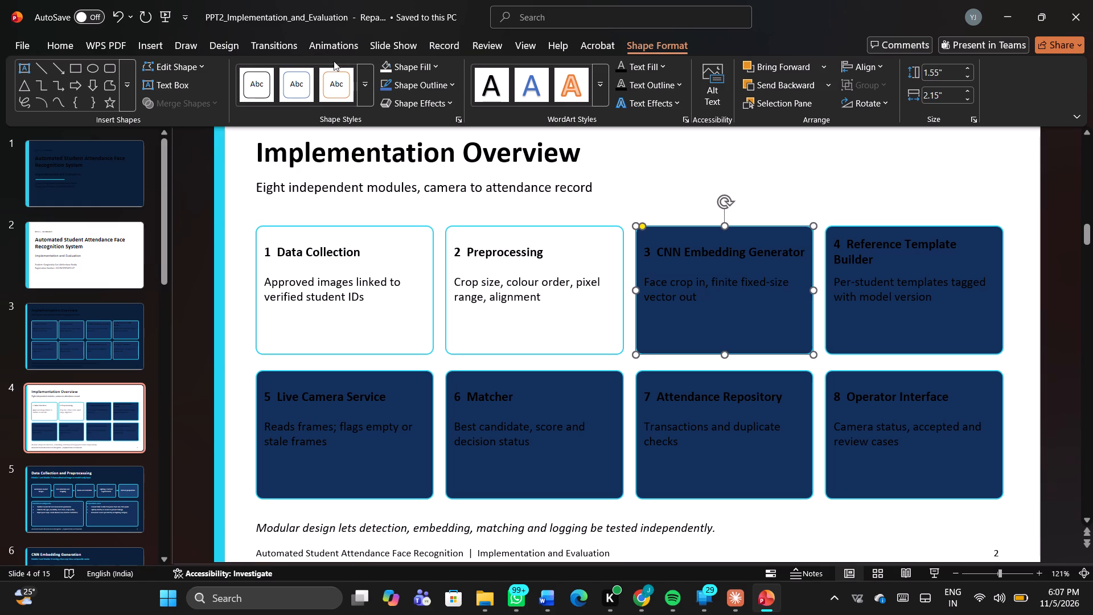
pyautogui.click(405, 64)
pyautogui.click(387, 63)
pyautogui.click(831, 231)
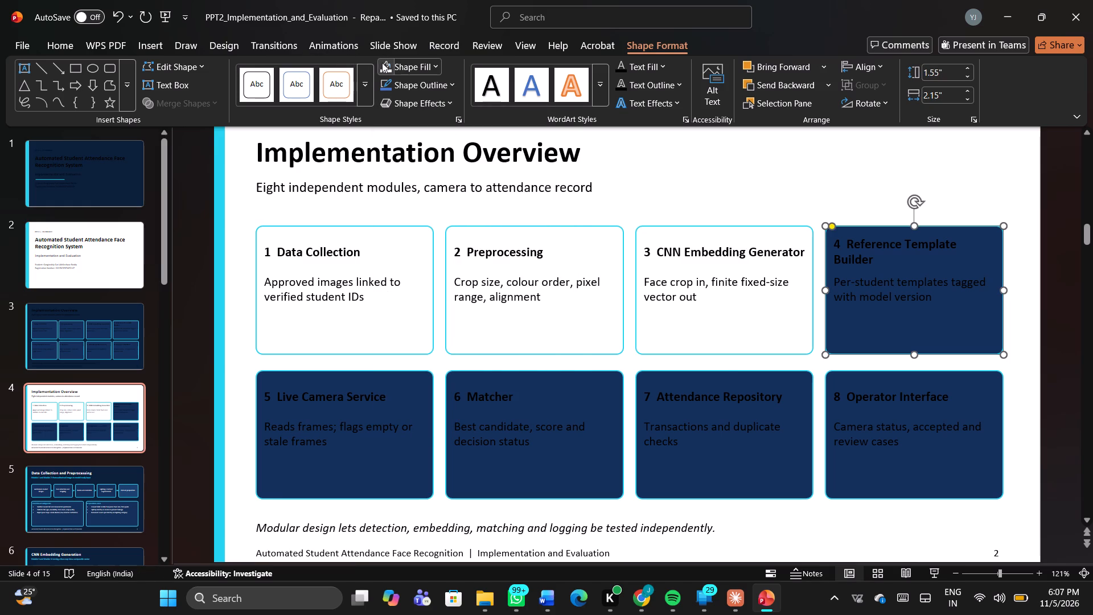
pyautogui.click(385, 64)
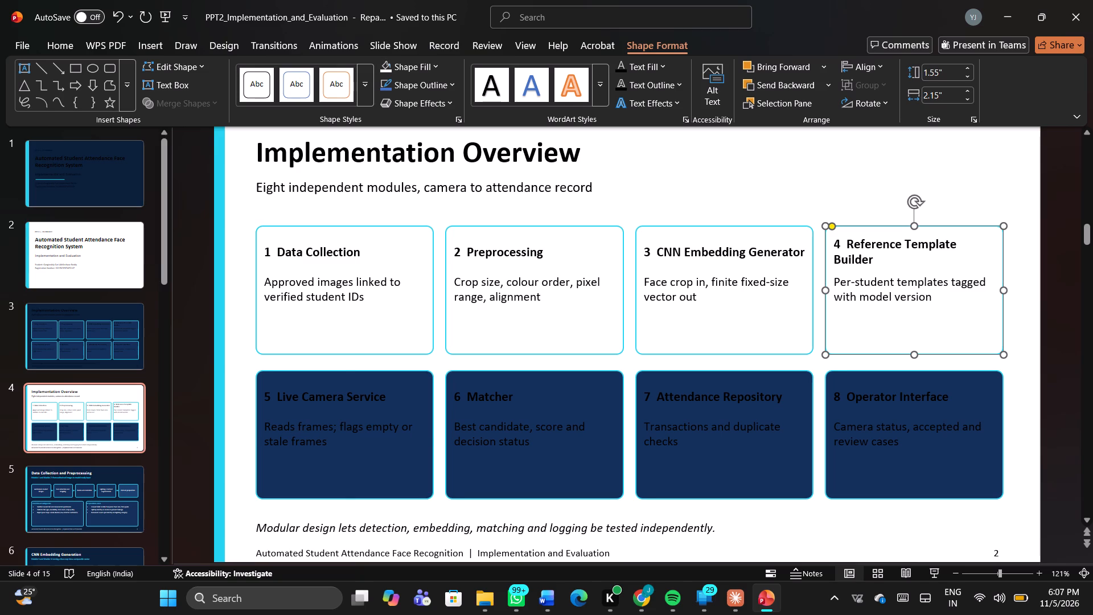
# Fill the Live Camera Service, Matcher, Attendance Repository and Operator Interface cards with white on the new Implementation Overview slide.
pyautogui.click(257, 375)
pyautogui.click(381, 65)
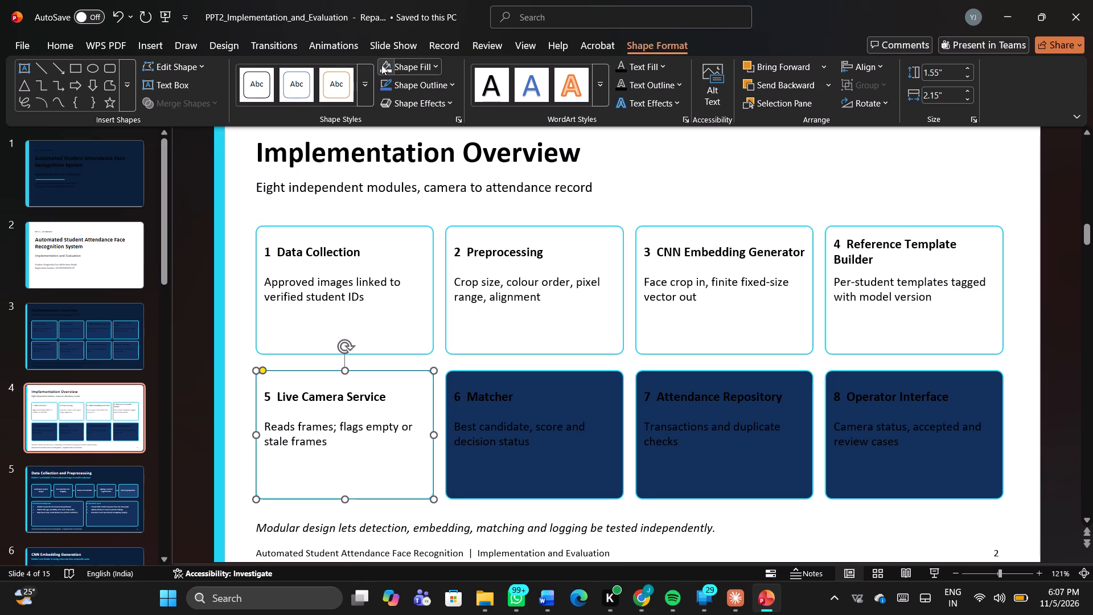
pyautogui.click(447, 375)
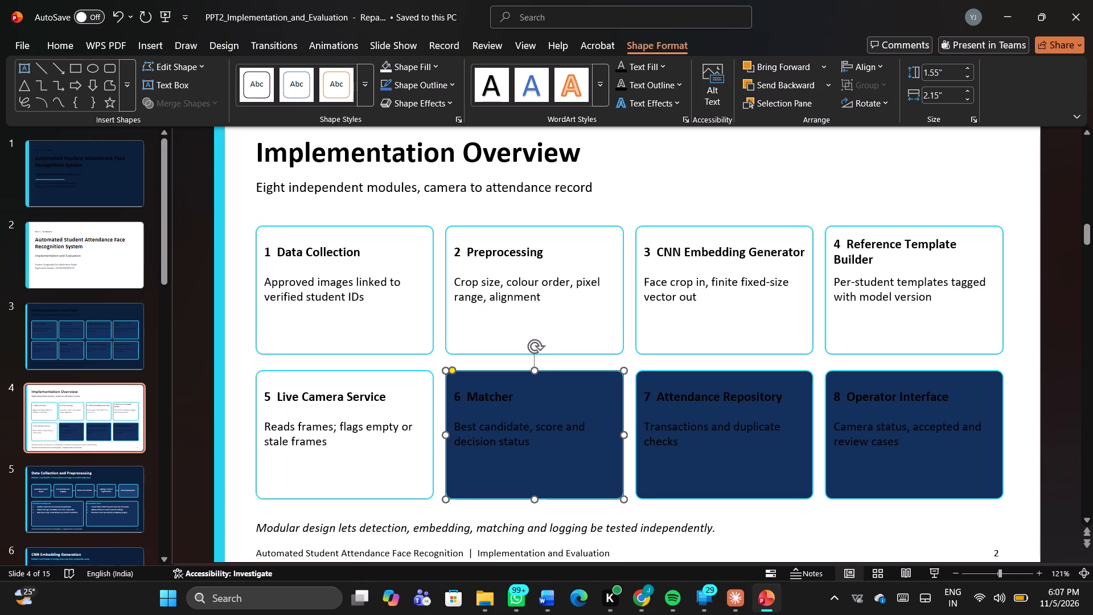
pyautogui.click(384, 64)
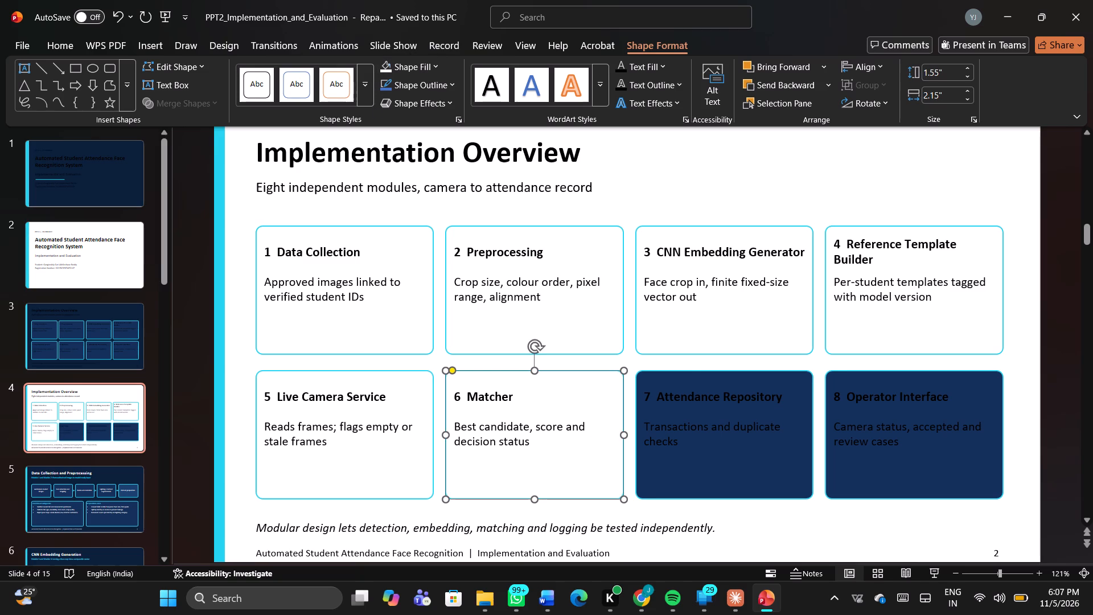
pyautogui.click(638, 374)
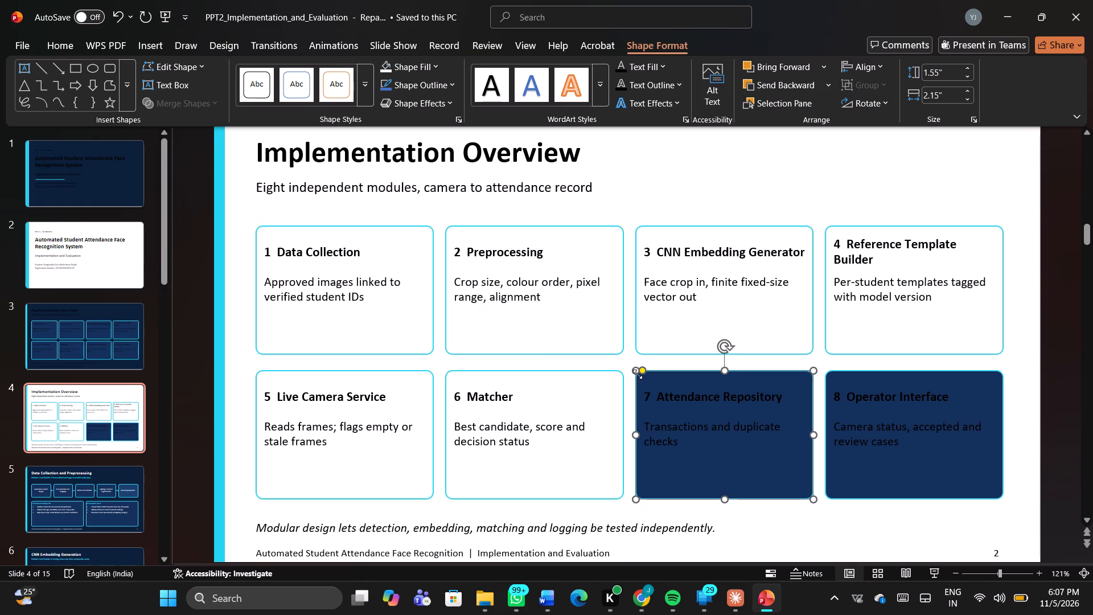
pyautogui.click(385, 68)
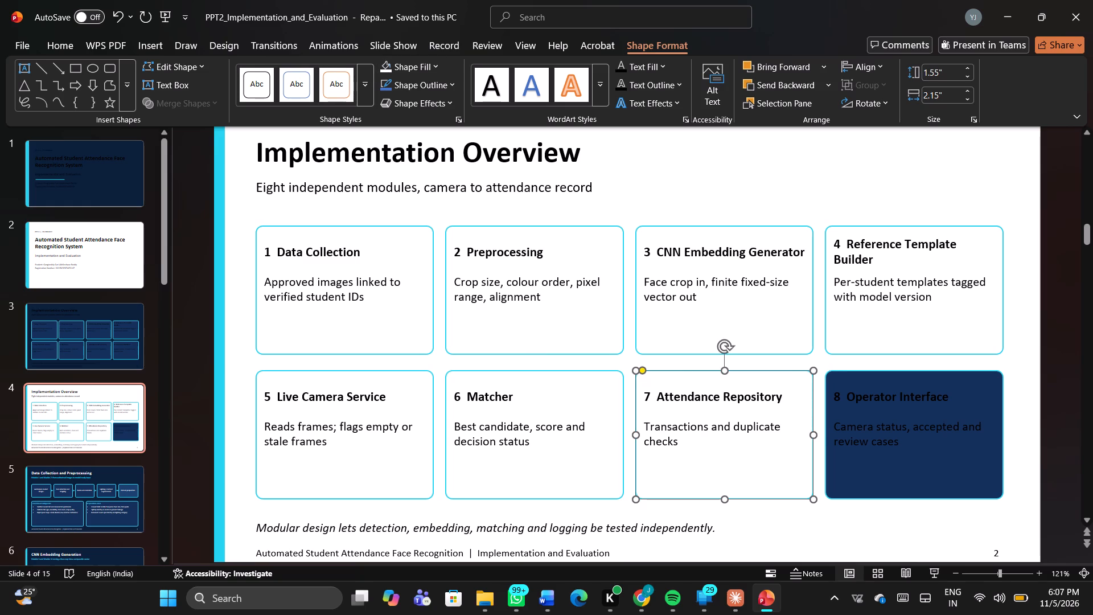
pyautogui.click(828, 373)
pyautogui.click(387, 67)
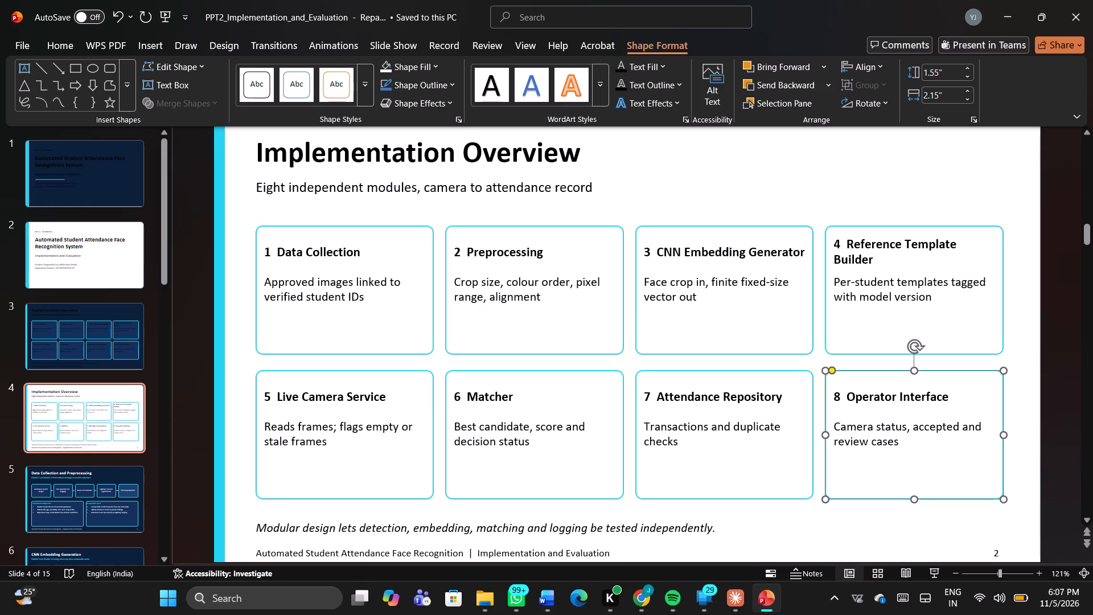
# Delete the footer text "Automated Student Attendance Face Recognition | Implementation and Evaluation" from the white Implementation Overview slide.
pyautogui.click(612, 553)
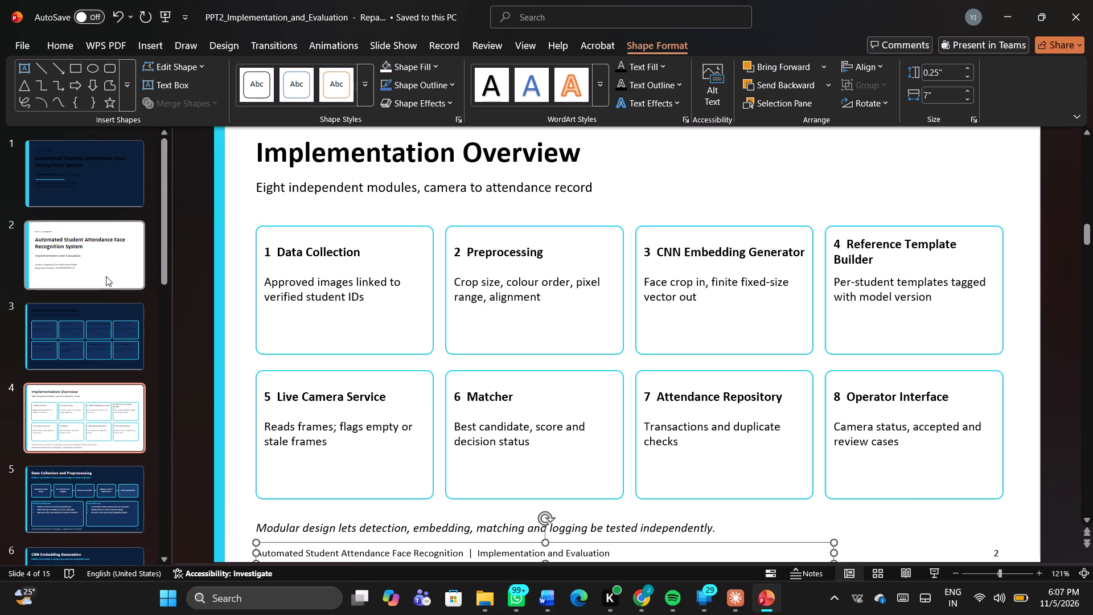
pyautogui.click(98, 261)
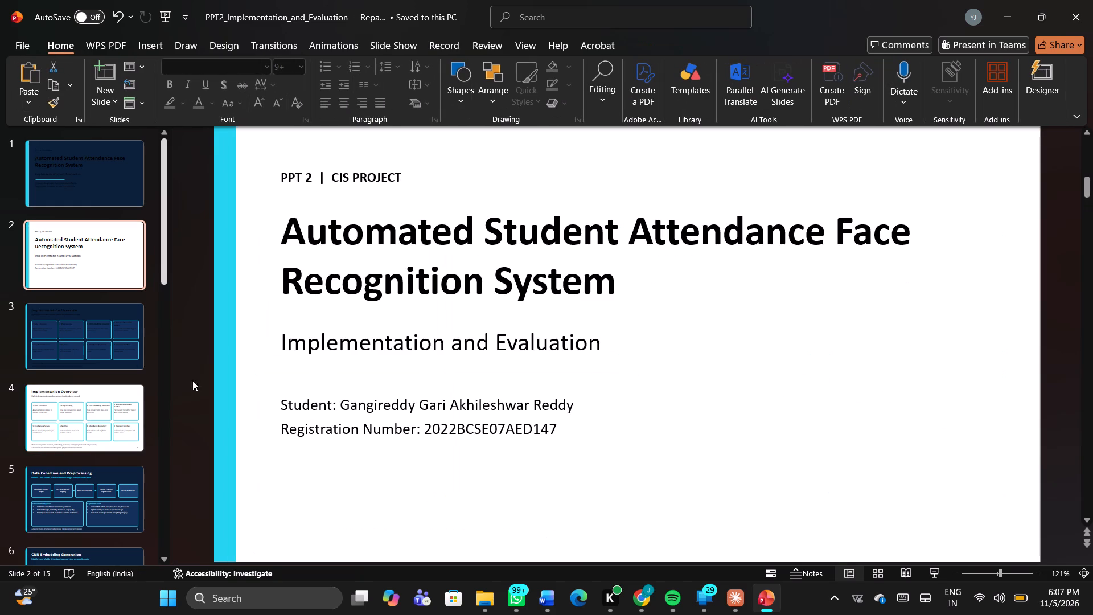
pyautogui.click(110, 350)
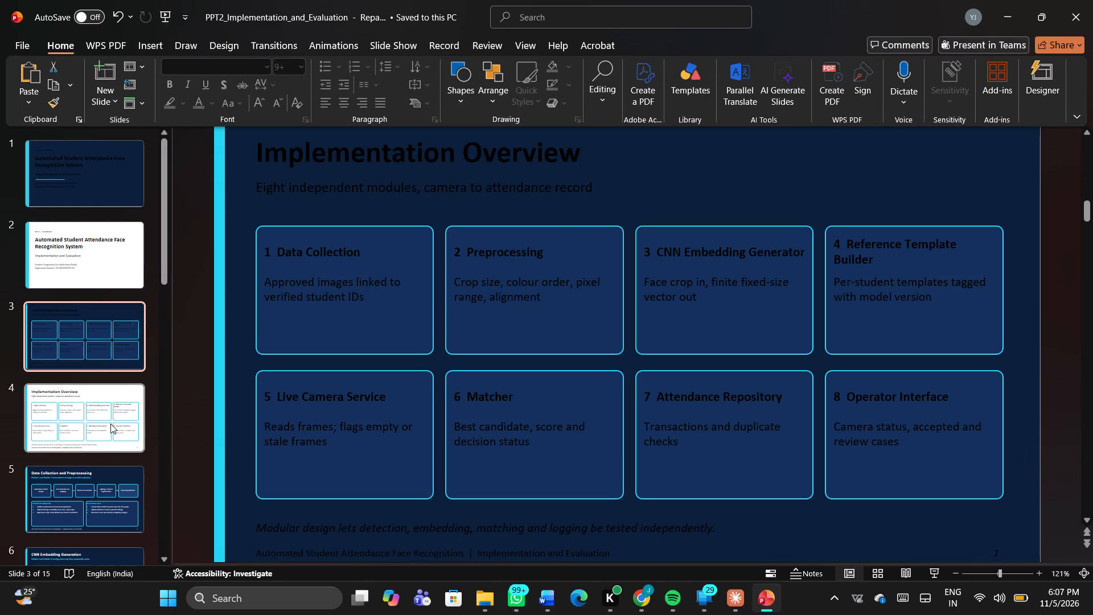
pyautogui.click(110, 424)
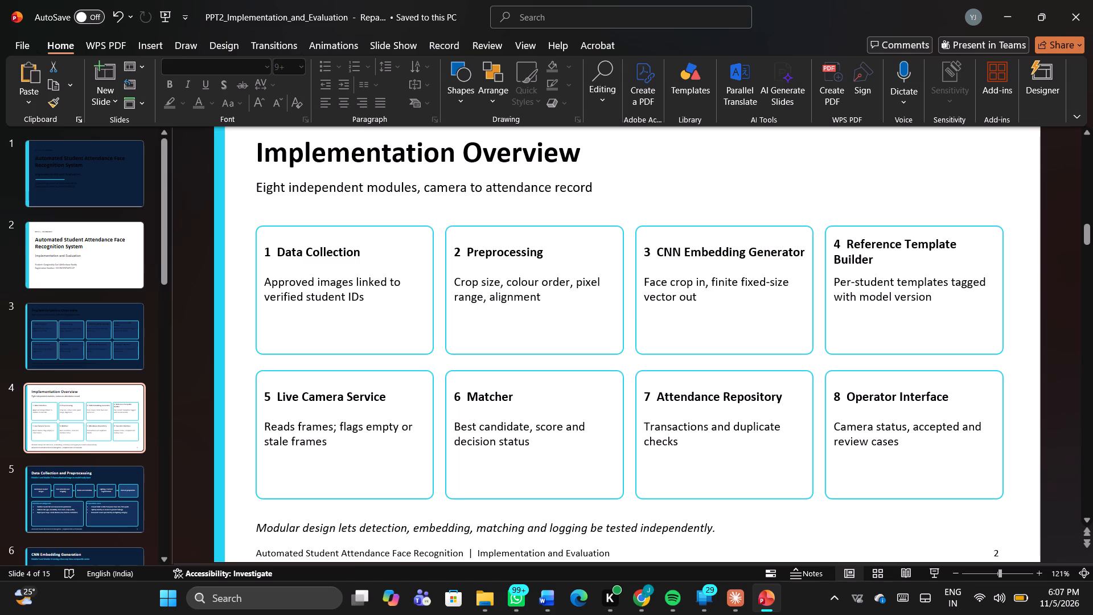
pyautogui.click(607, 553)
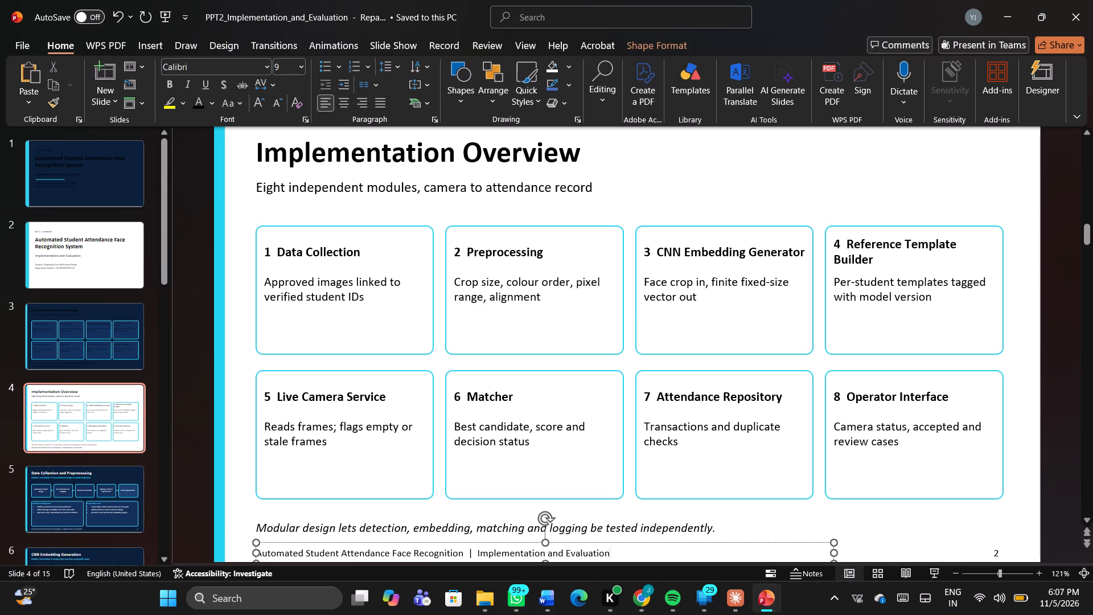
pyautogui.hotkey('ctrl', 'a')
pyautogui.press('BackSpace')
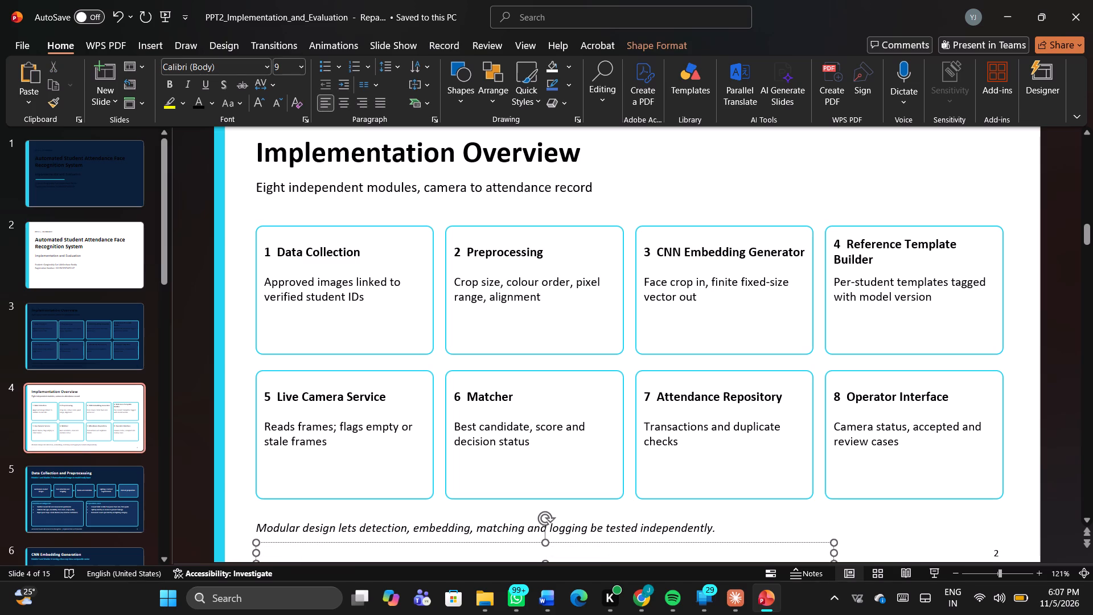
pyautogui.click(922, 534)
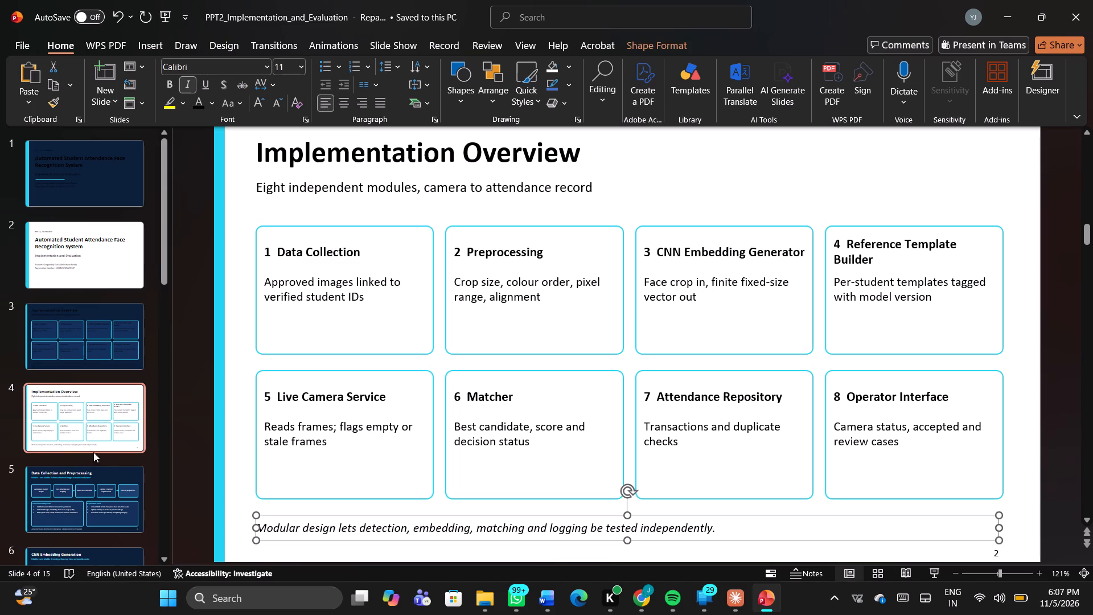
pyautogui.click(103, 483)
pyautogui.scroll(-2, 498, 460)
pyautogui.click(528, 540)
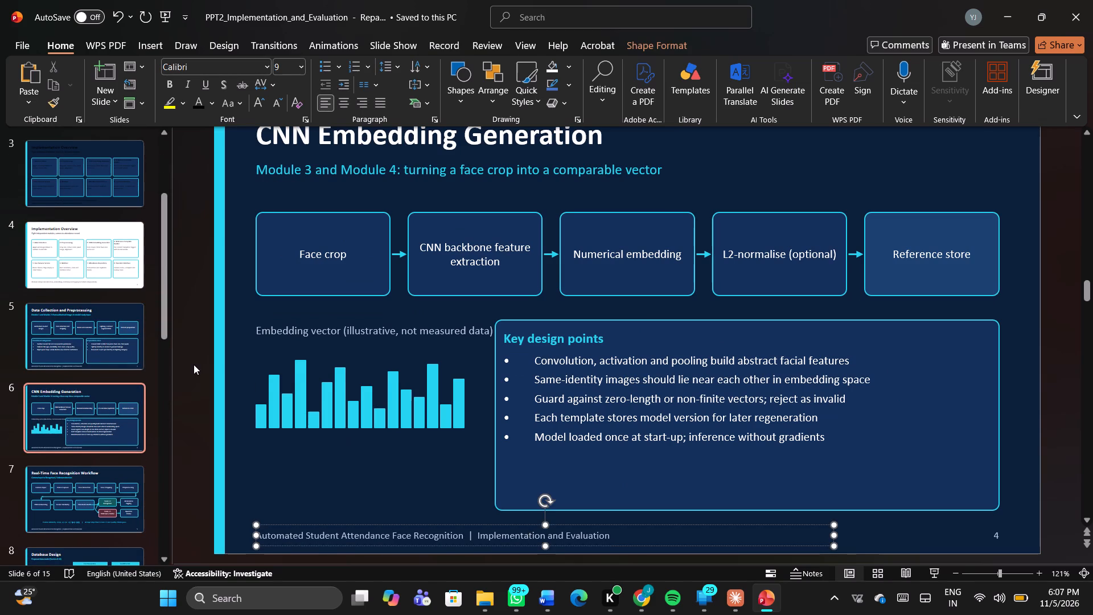
# Undo all the white-slide rebuilding edits, back to the original dark deck with its original text colours on the title and Implementation Overview slides.
pyautogui.hotkey('ctrl', 'z')
pyautogui.hotkey('ctrl', 'z')
pyautogui.hotkey('ctrl', 'z')
pyautogui.hotkey('ctrl', 'z')
pyautogui.hotkey('ctrl', 'z')
pyautogui.hotkey('ctrl', 'z')
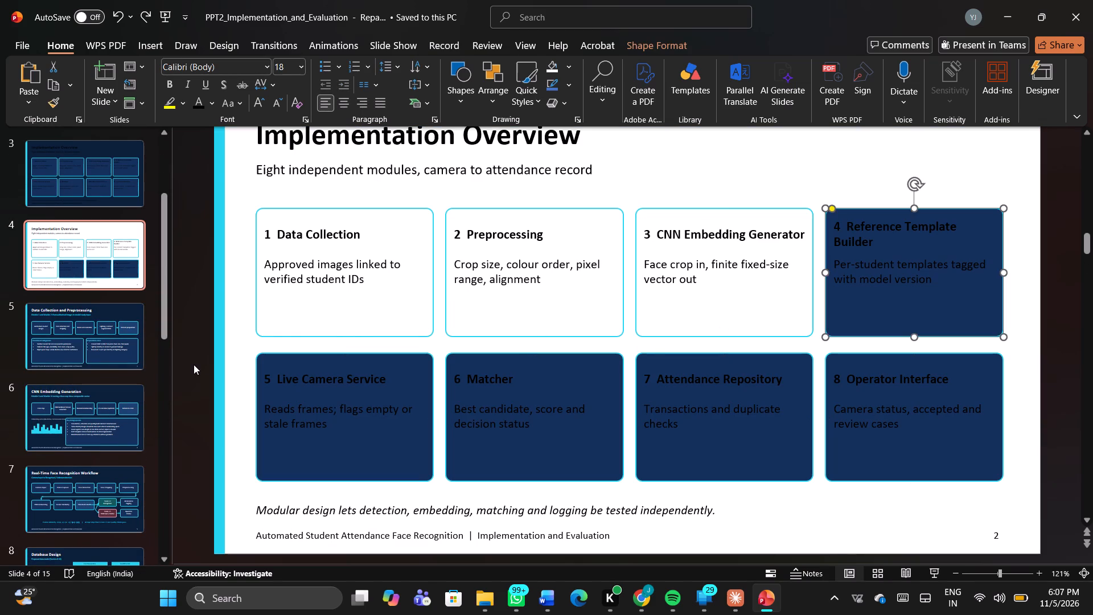
pyautogui.hotkey('ctrl', 'z')
pyautogui.hotkey('ctrl', 'z')
pyautogui.hotkey('ctrl', 'z')
pyautogui.hotkey('ctrl', 'z')
pyautogui.hotkey('ctrl', 'z')
pyautogui.hotkey('ctrl', 'z')
pyautogui.hotkey('ctrl', 'z')
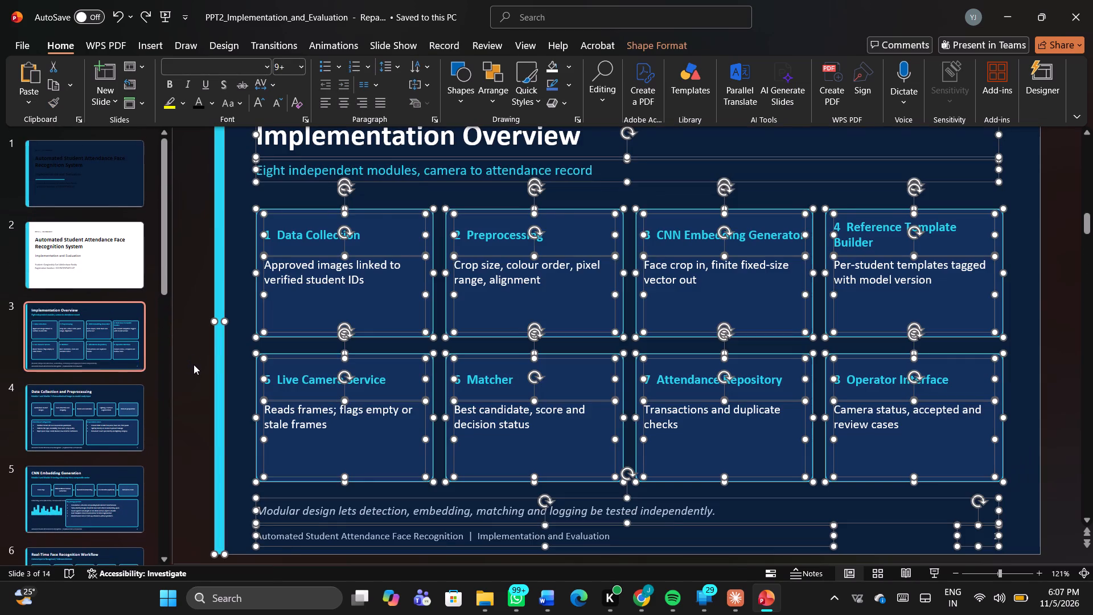
pyautogui.hotkey('ctrl', 'z')
pyautogui.hotkey('ctrl', 'z')
pyautogui.hotkey('ctrl', 'z')
pyautogui.hotkey('ctrl', 'z')
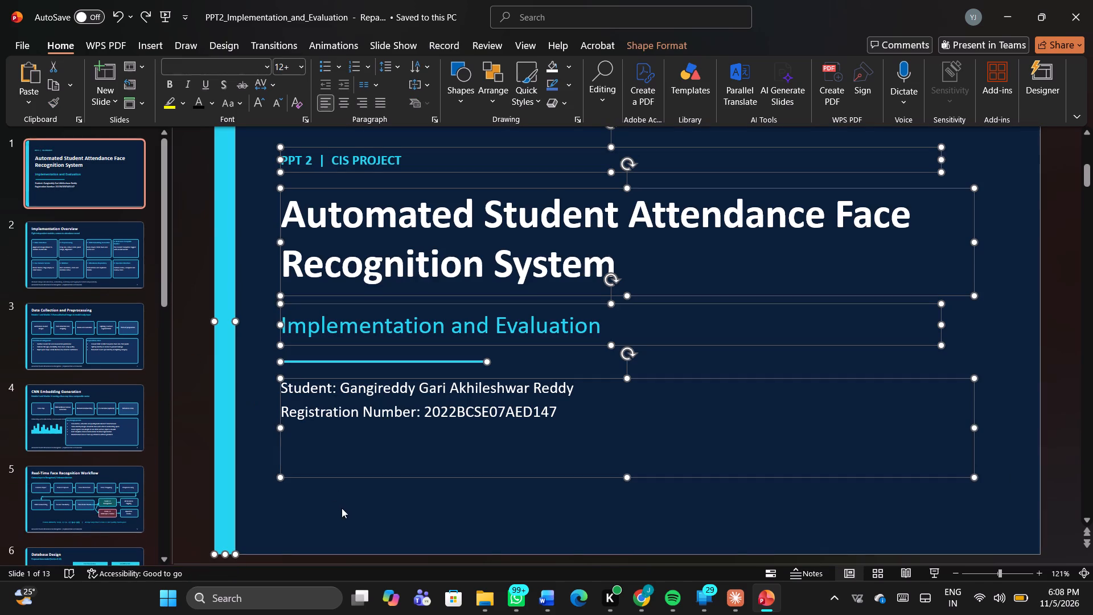
# Delete the project-title footer text from the dark Implementation Overview slide and the Data Collection and Preprocessing slide.
pyautogui.click(98, 251)
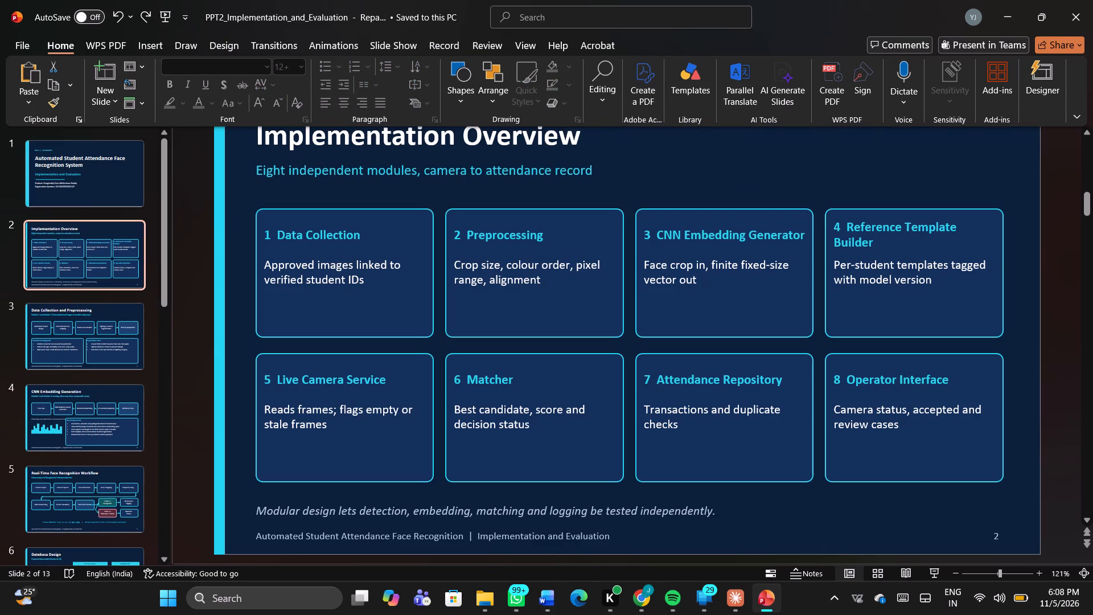
pyautogui.click(515, 540)
pyautogui.hotkey('ctrl', 'a')
pyautogui.press('BackSpace')
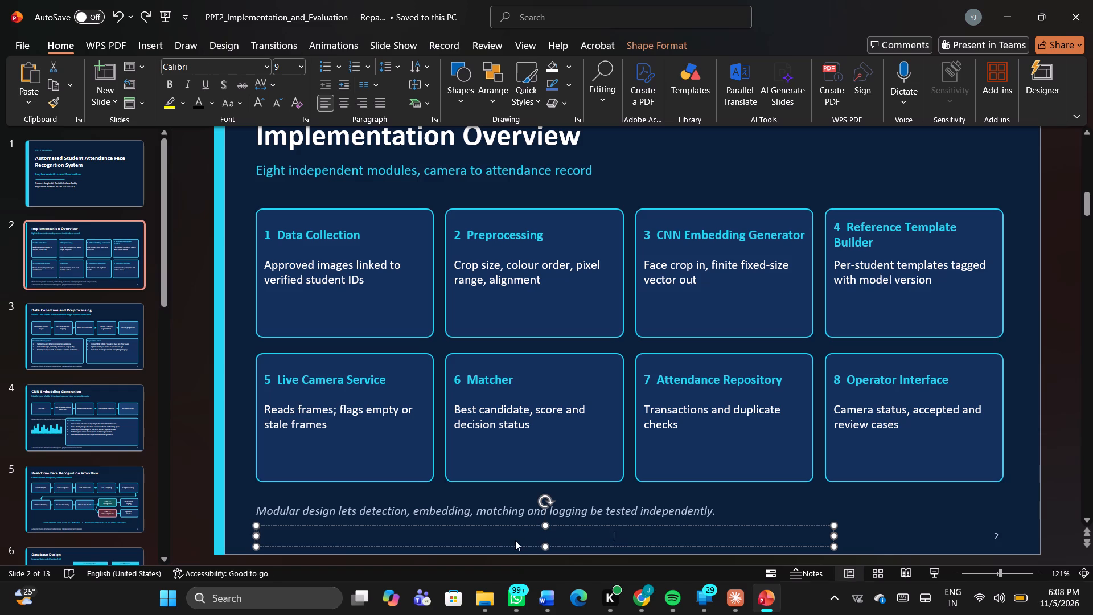
pyautogui.click(81, 342)
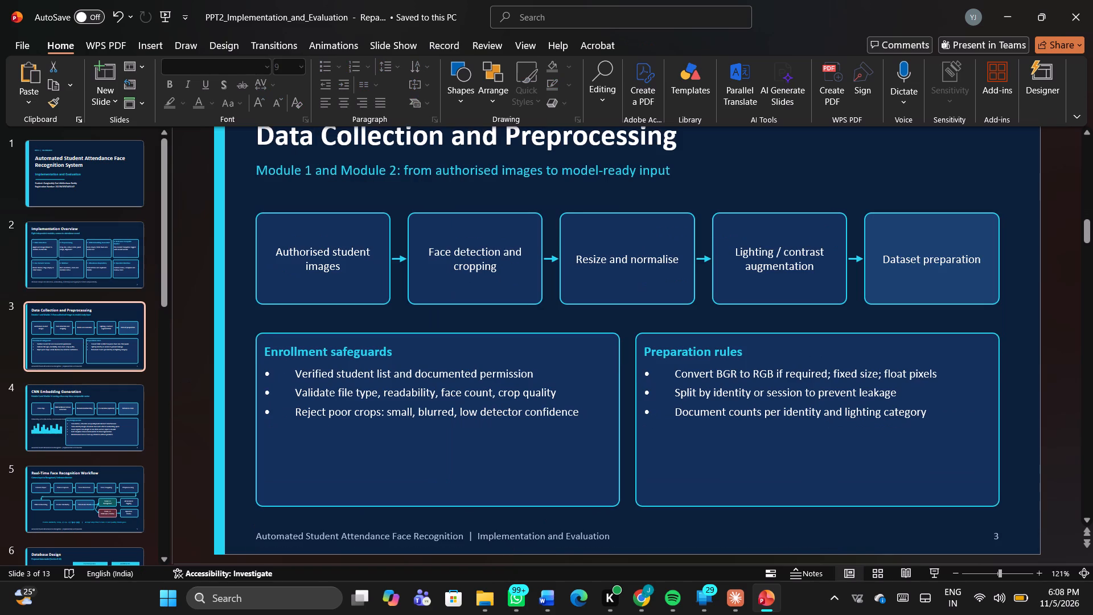
pyautogui.click(407, 540)
pyautogui.hotkey('ctrl', 'a')
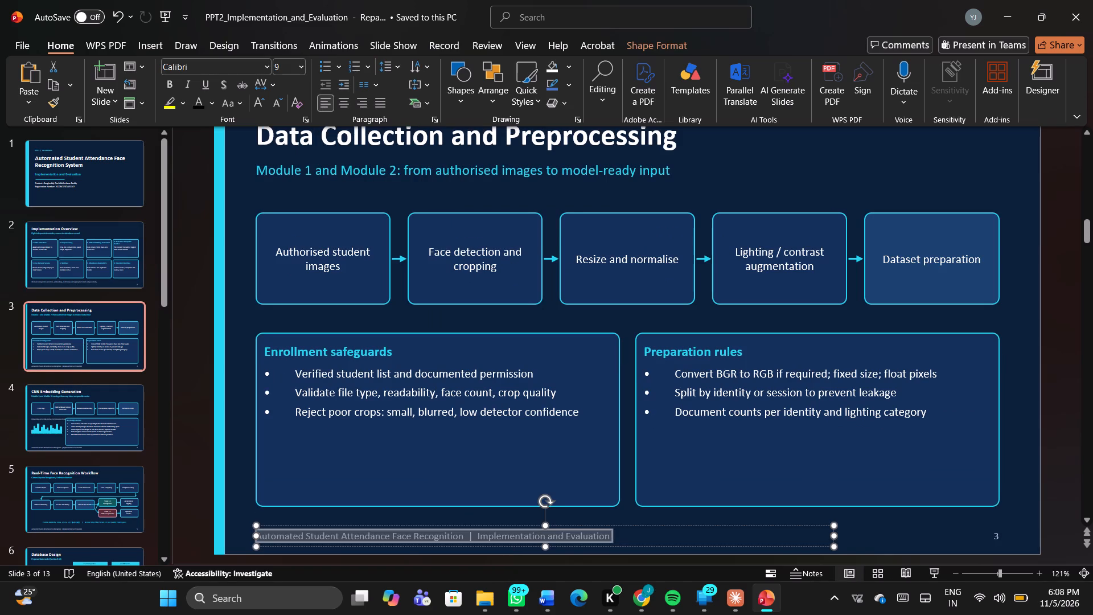
pyautogui.press('BackSpace')
# Delete the project-title footer text from the CNN Embedding Generation and Real-Time Face Recognition Workflow slides.
pyautogui.click(56, 430)
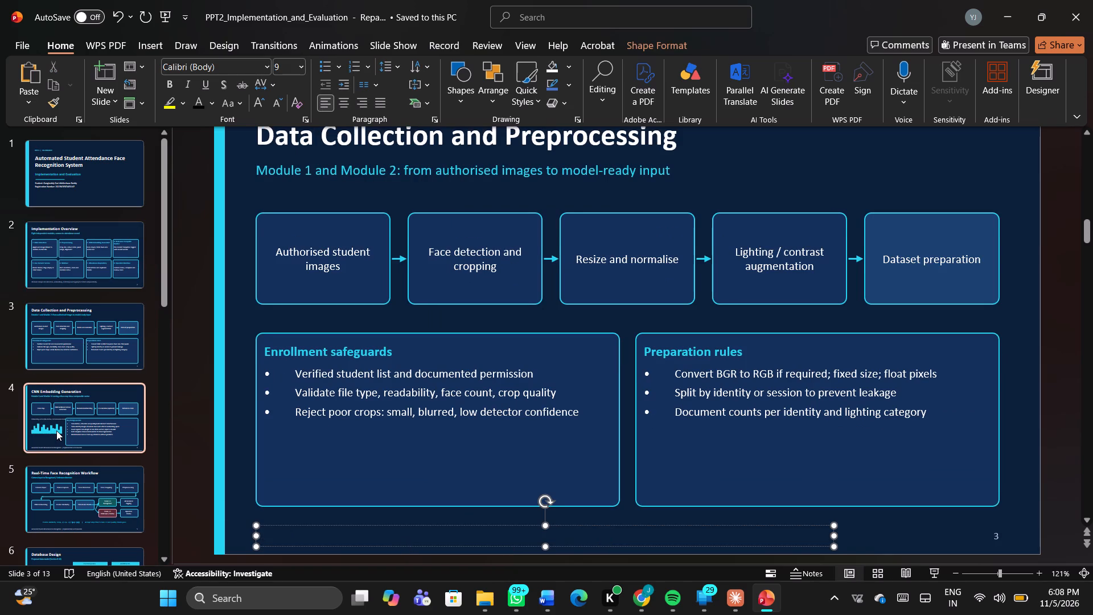
pyautogui.click(368, 537)
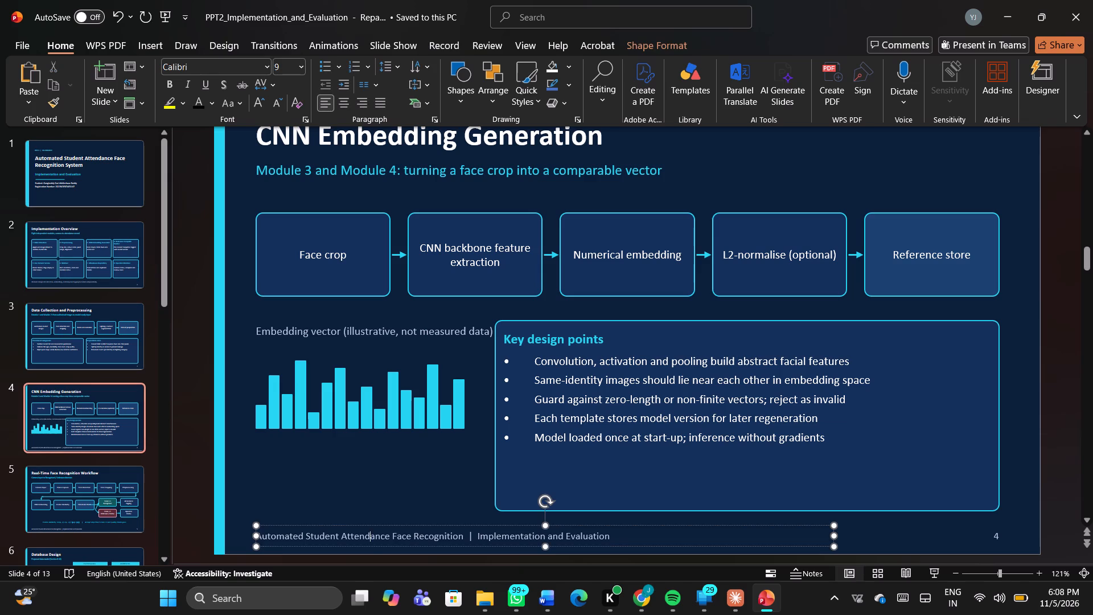
pyautogui.hotkey('ctrl', 'a')
pyautogui.press('BackSpace')
pyautogui.click(81, 487)
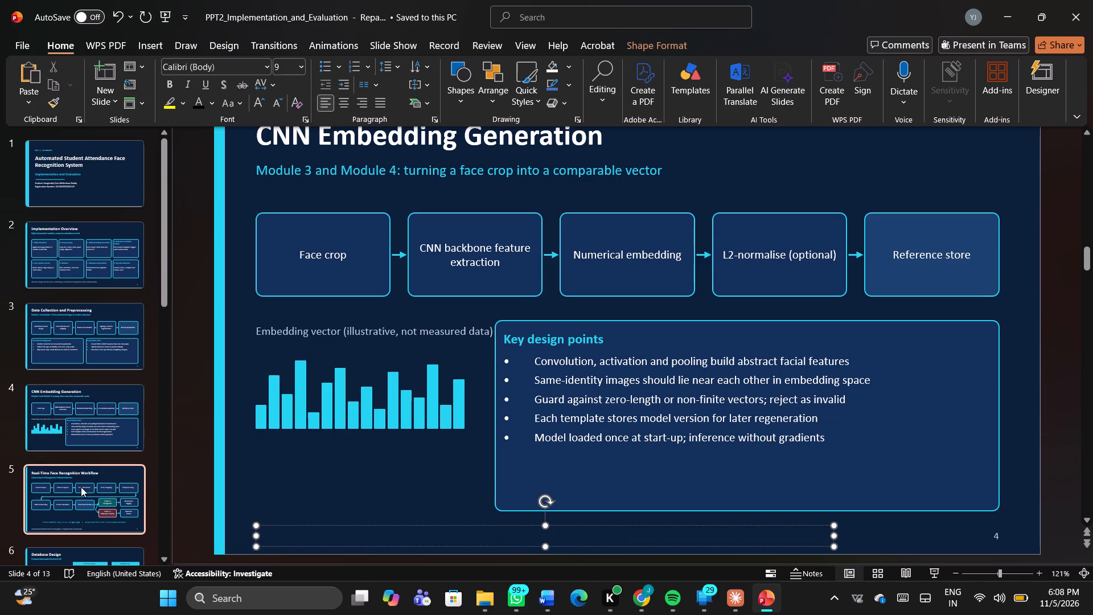
pyautogui.click(310, 538)
pyautogui.hotkey('ctrl', 'a')
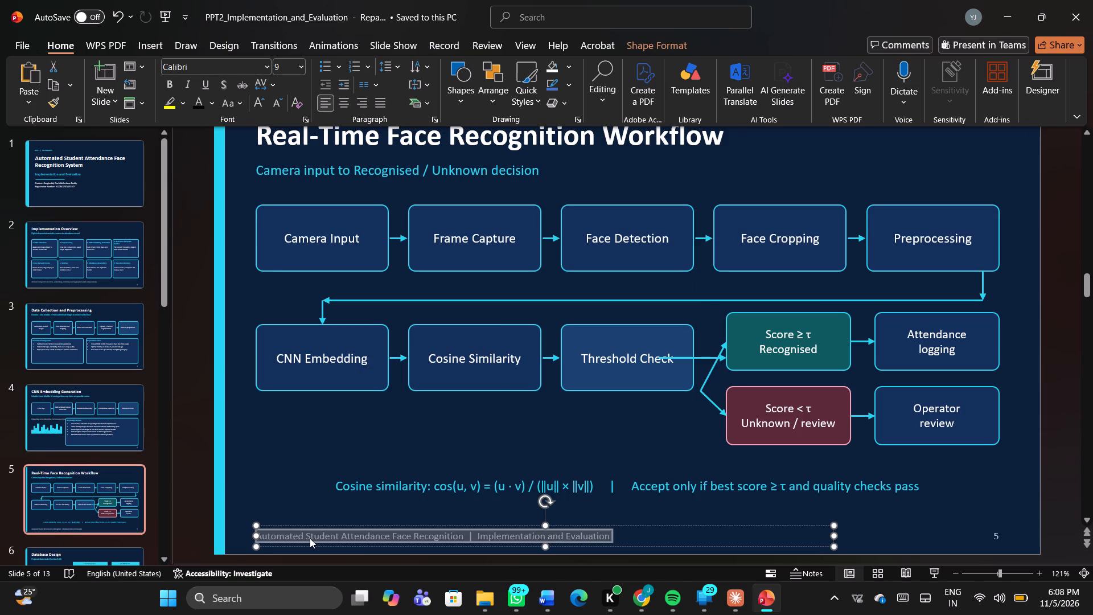
pyautogui.press('BackSpace')
# Delete the project-title footer text from the Database Design and Automated Attendance Logging slides.
pyautogui.scroll(-2, 143, 531)
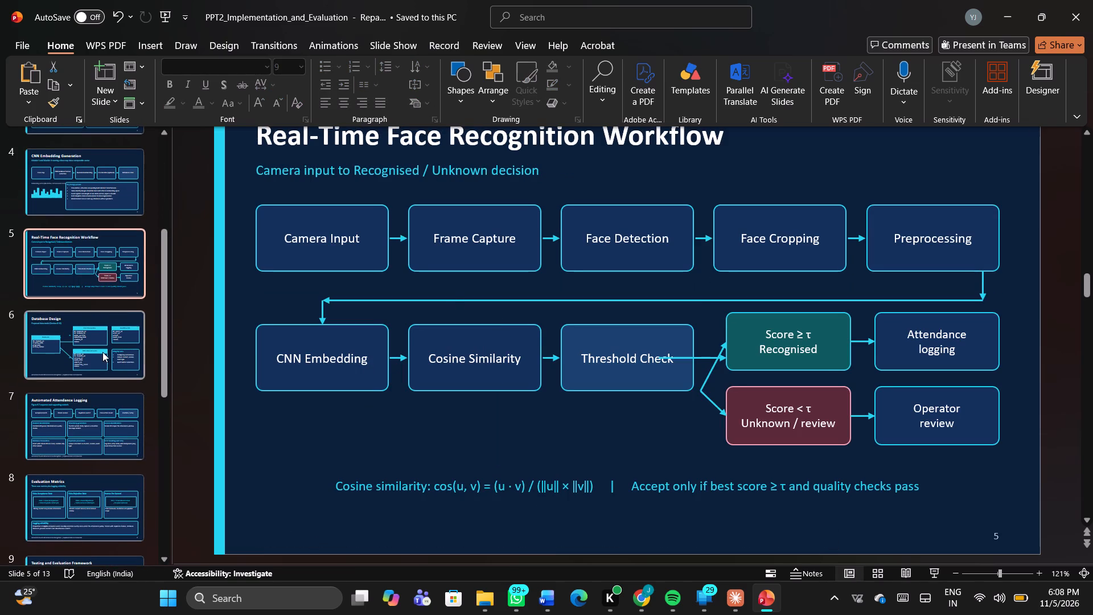
pyautogui.click(101, 351)
pyautogui.click(405, 540)
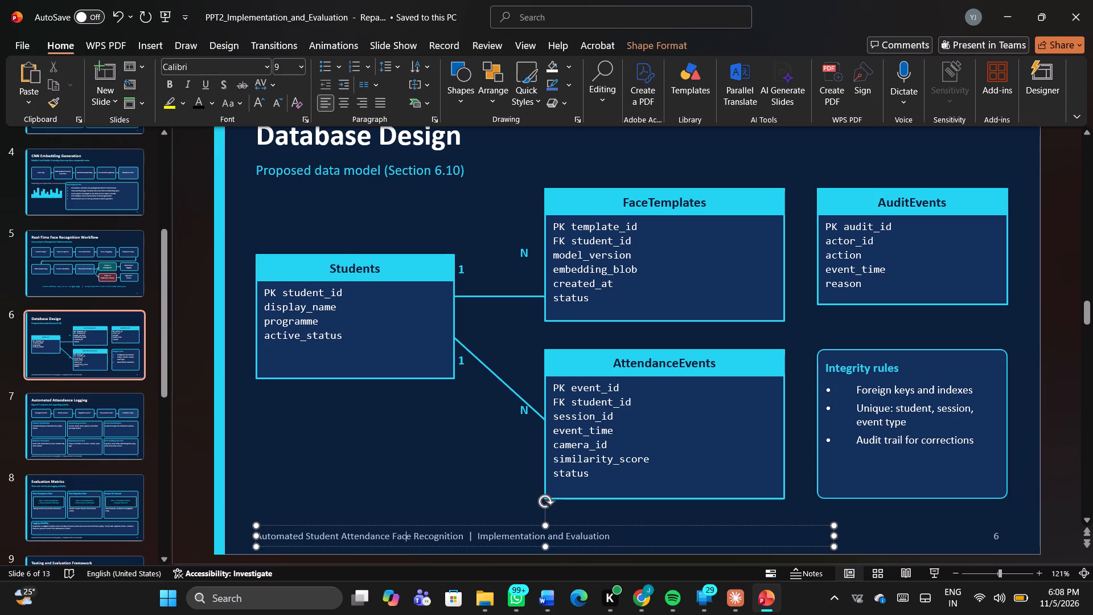
pyautogui.hotkey('ctrl', 'a')
pyautogui.press('BackSpace')
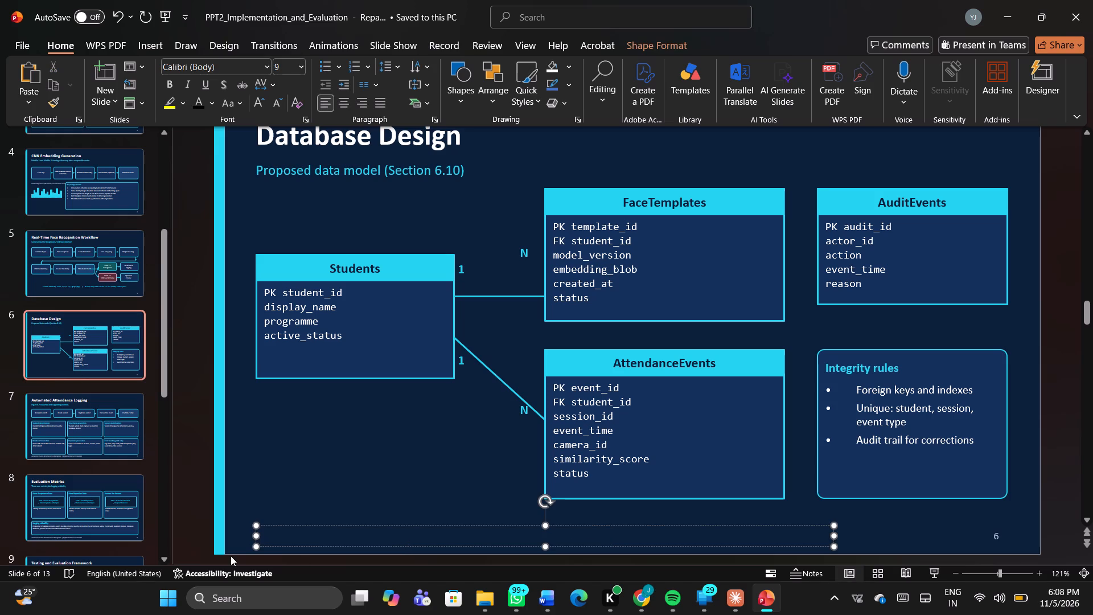
pyautogui.click(116, 450)
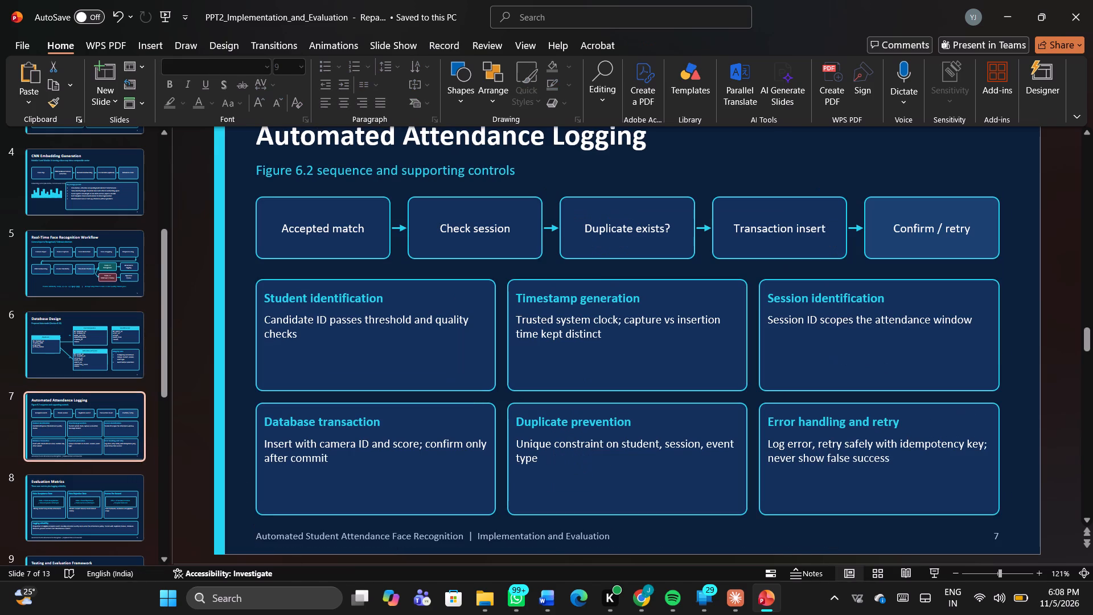
pyautogui.click(408, 541)
pyautogui.hotkey('ctrl', 'a')
pyautogui.press('BackSpace')
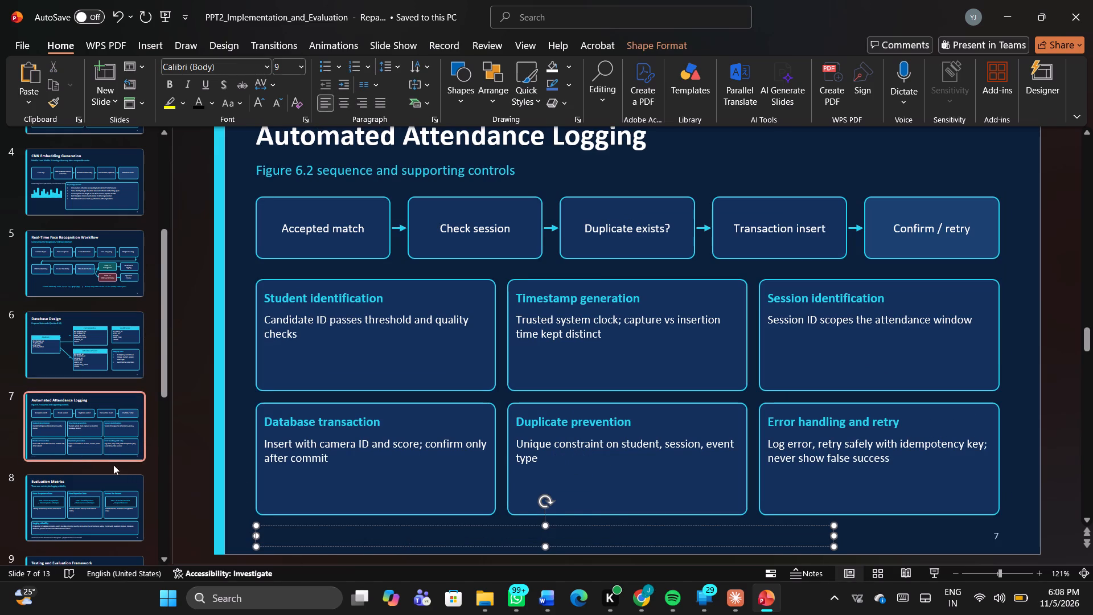
# Delete the project-title footer text from the Evaluation Metrics and Testing and Evaluation Framework slides.
pyautogui.click(53, 501)
pyautogui.click(369, 533)
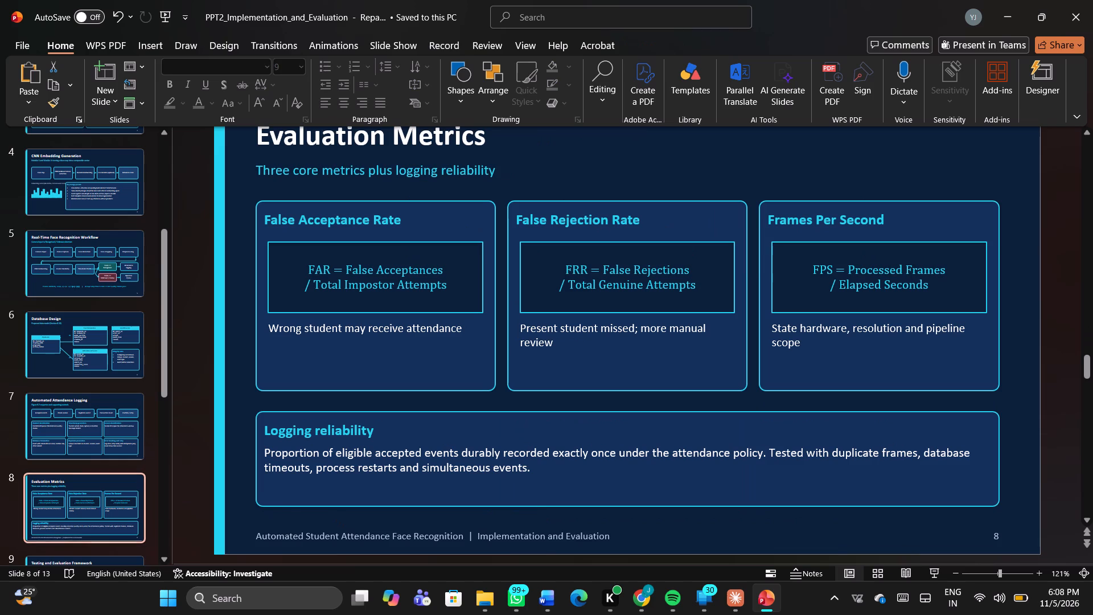
pyautogui.hotkey('ctrl', 'a')
pyautogui.press('BackSpace')
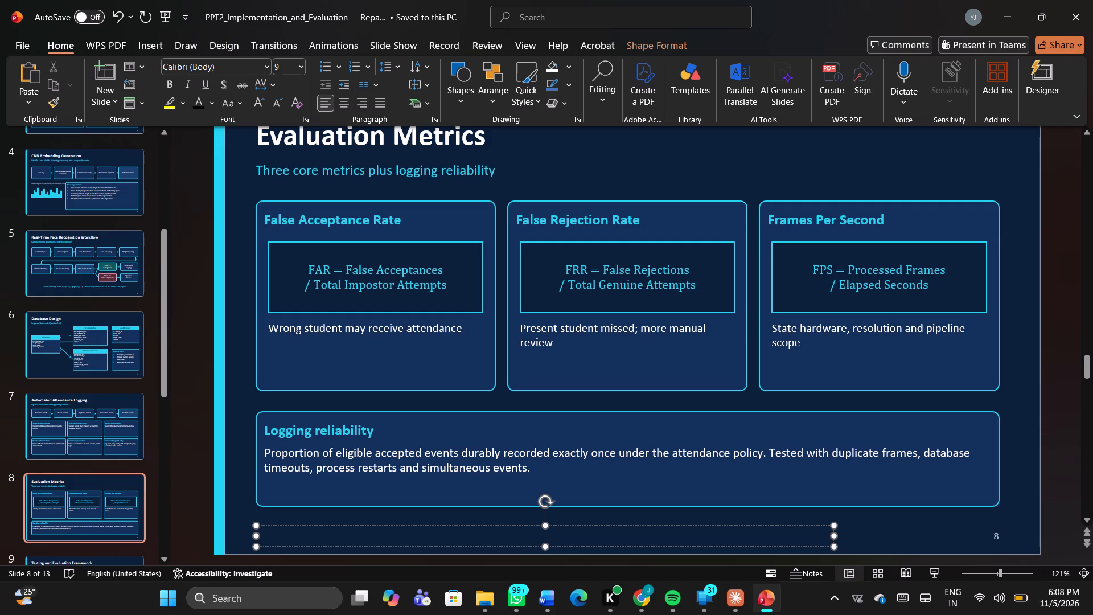
pyautogui.scroll(-1, 106, 502)
pyautogui.click(100, 490)
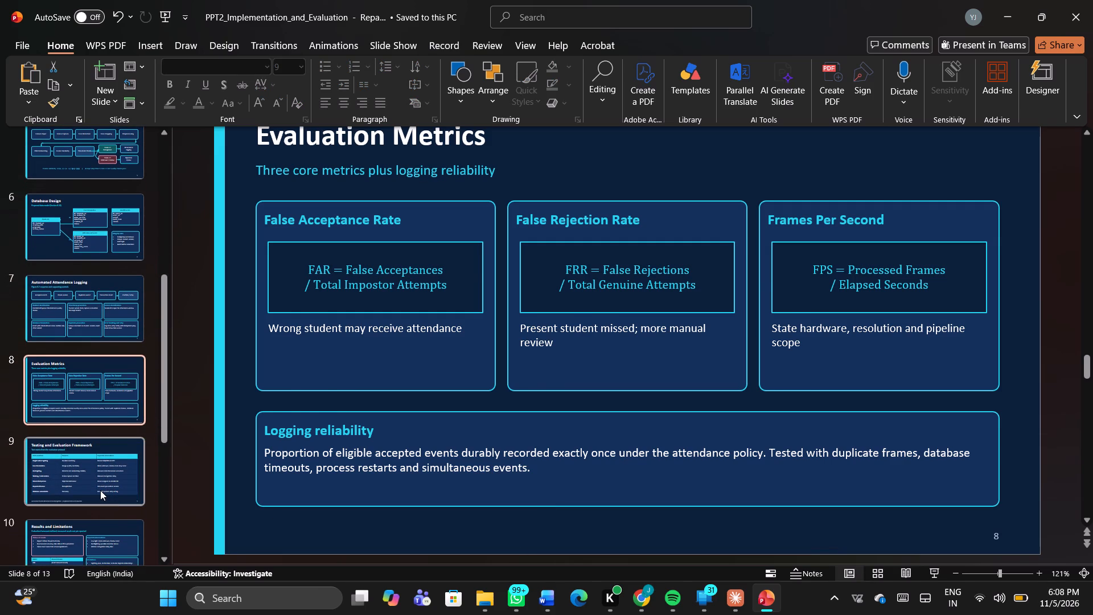
pyautogui.click(357, 540)
pyautogui.hotkey('ctrl', 'a')
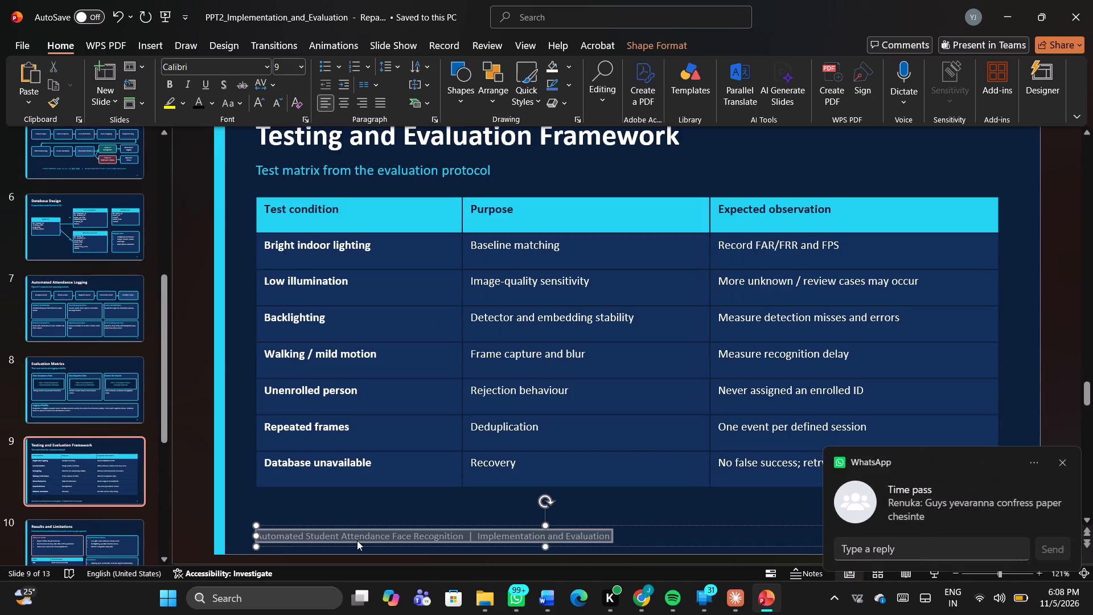
pyautogui.press('BackSpace')
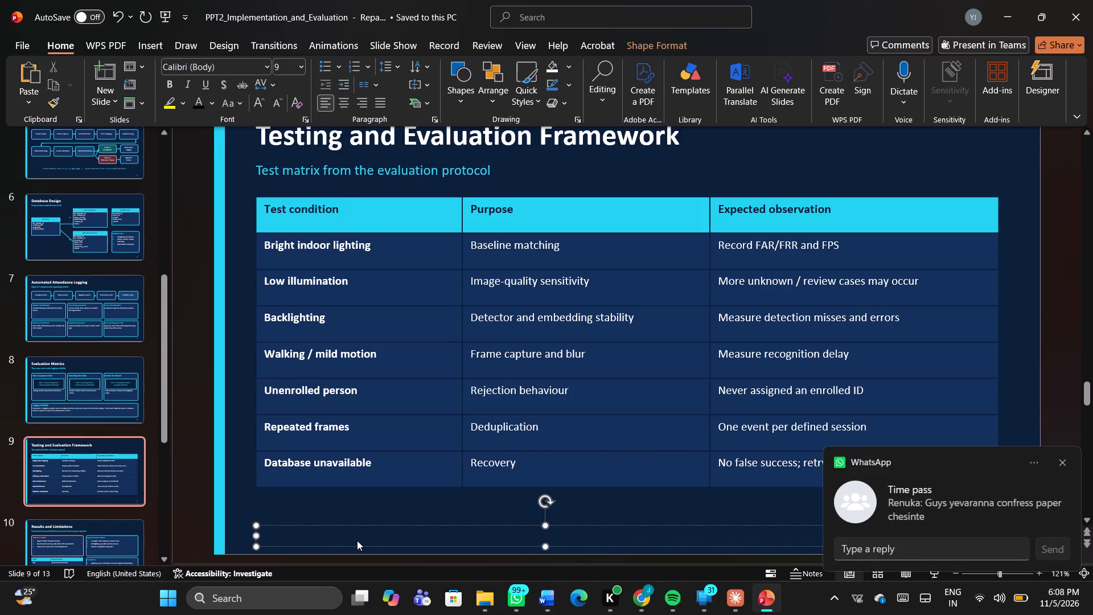
# Delete the project-title footer text from the Results and Limitations and Future Scope slides.
pyautogui.scroll(-2, 120, 475)
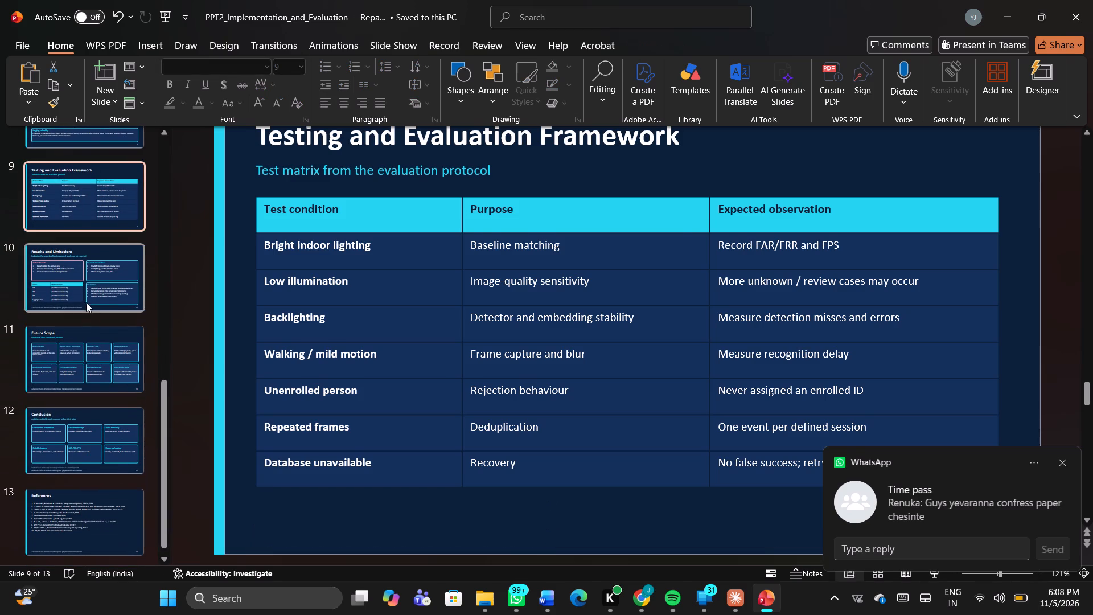
pyautogui.click(85, 300)
pyautogui.click(392, 540)
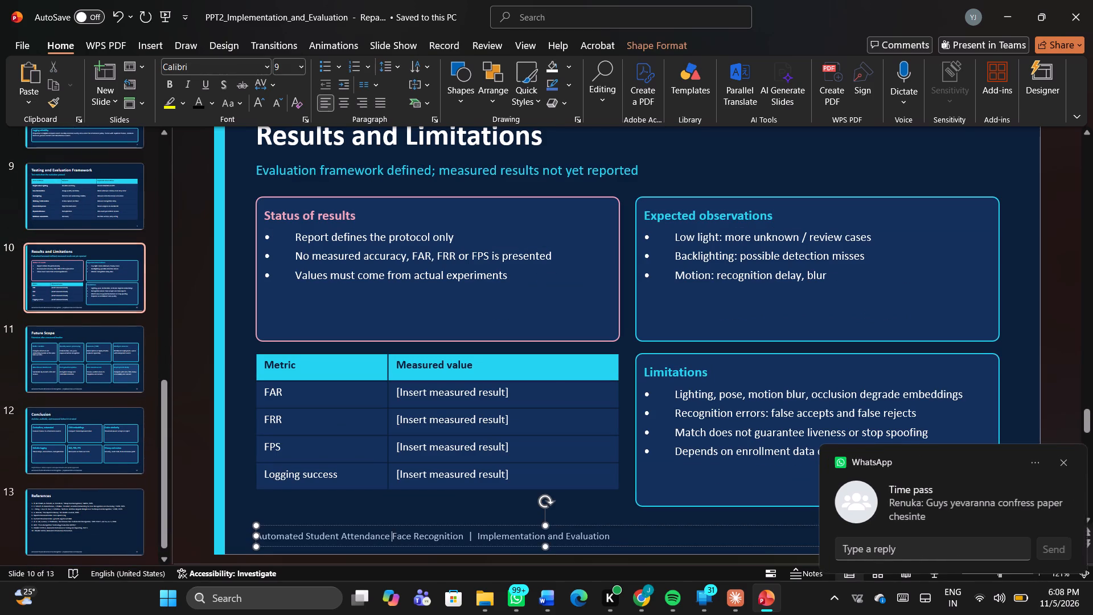
pyautogui.hotkey('ctrl', 'a')
pyautogui.press('BackSpace')
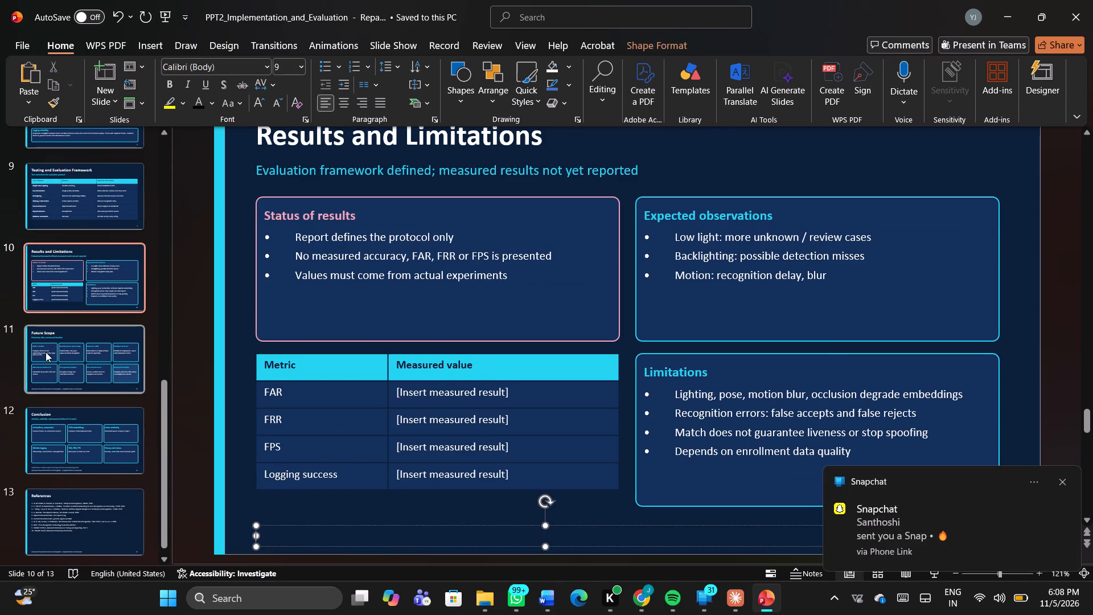
pyautogui.click(46, 352)
pyautogui.click(423, 535)
pyautogui.hotkey('ctrl', 'a')
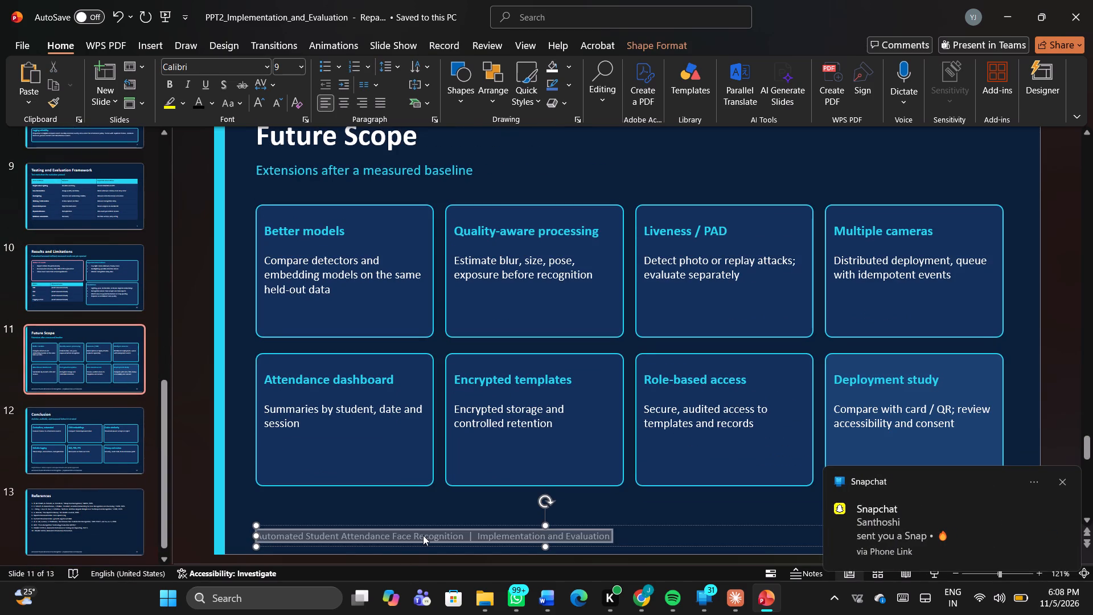
pyautogui.press('BackSpace')
# Delete the project-title footer text from the Conclusion and References slides.
pyautogui.click(92, 454)
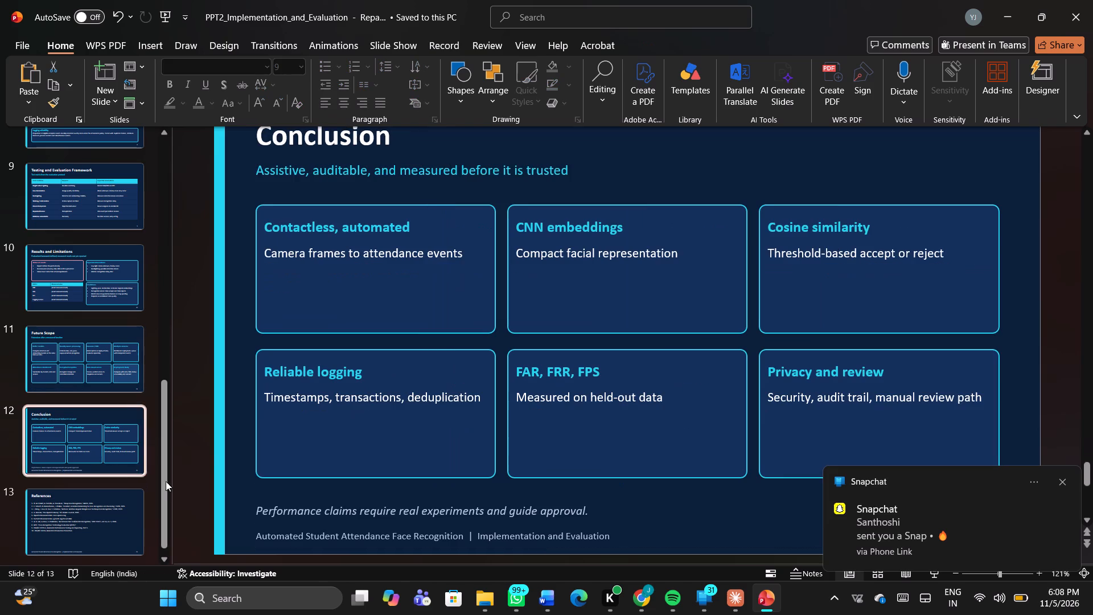
pyautogui.click(378, 539)
pyautogui.hotkey('ctrl', 'a')
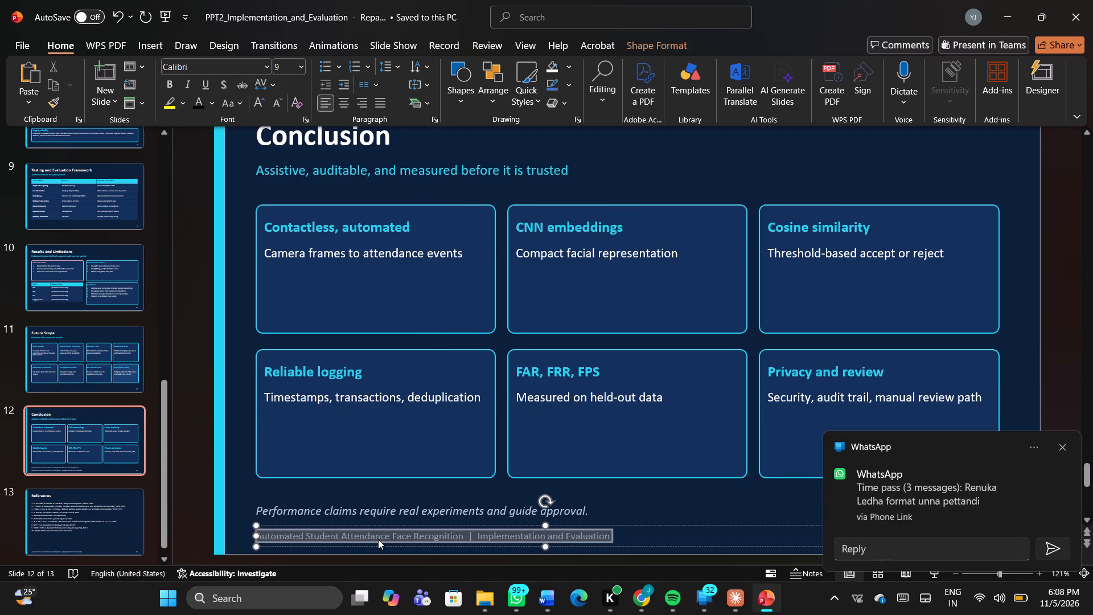
pyautogui.press('BackSpace')
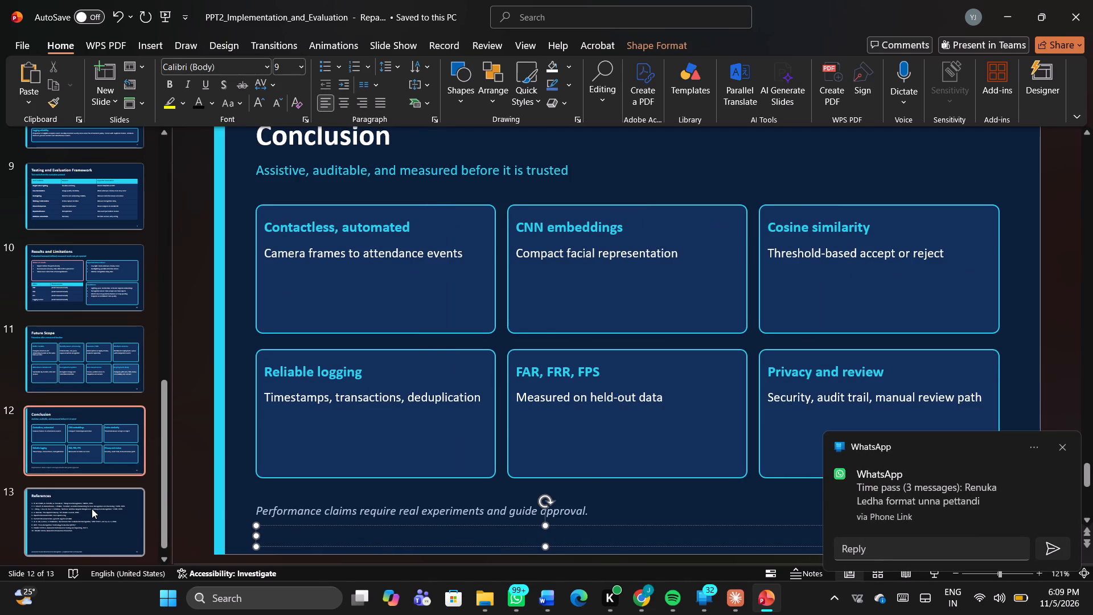
pyautogui.click(92, 509)
pyautogui.click(315, 539)
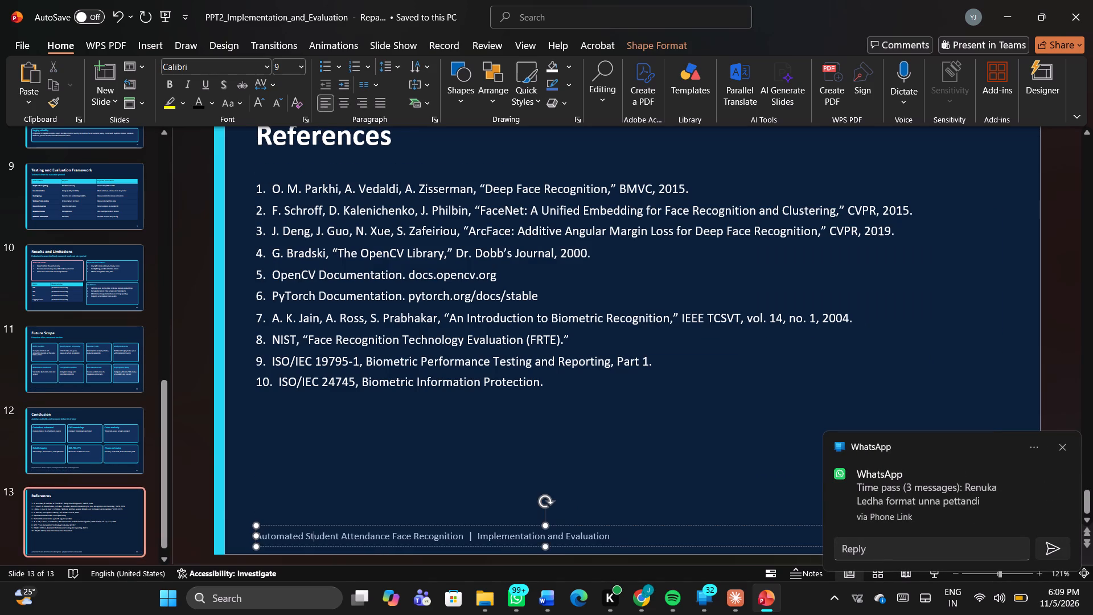
pyautogui.hotkey('ctrl', 'a')
pyautogui.press('BackSpace')
# Delete the italic note about performance claims and guide approval from beneath the cards on the Conclusion slide.
pyautogui.scroll(-2, 54, 496)
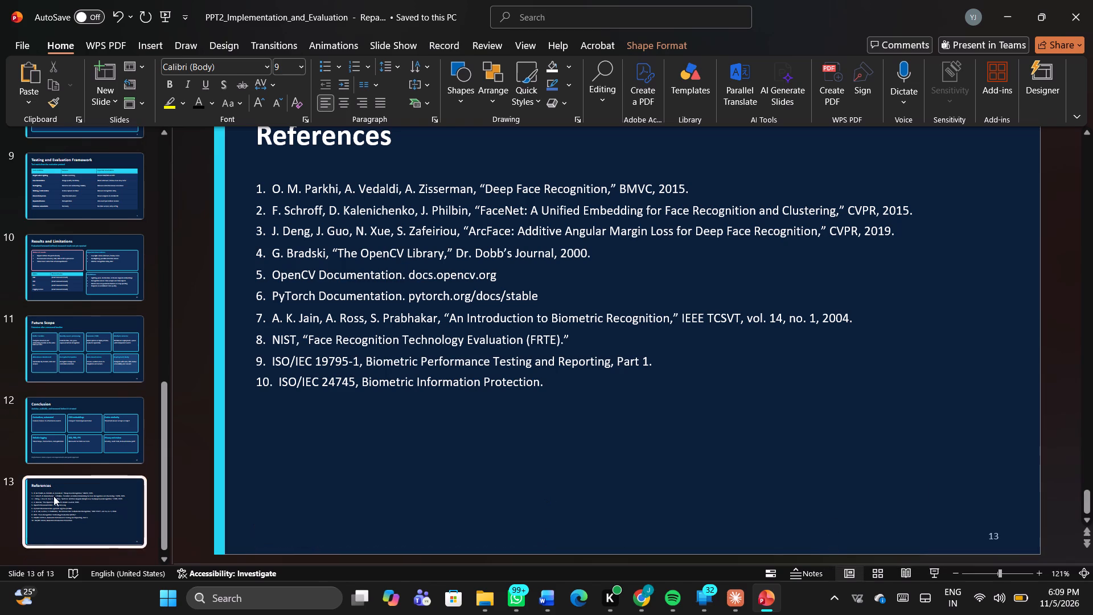
pyautogui.scroll(-2, 54, 496)
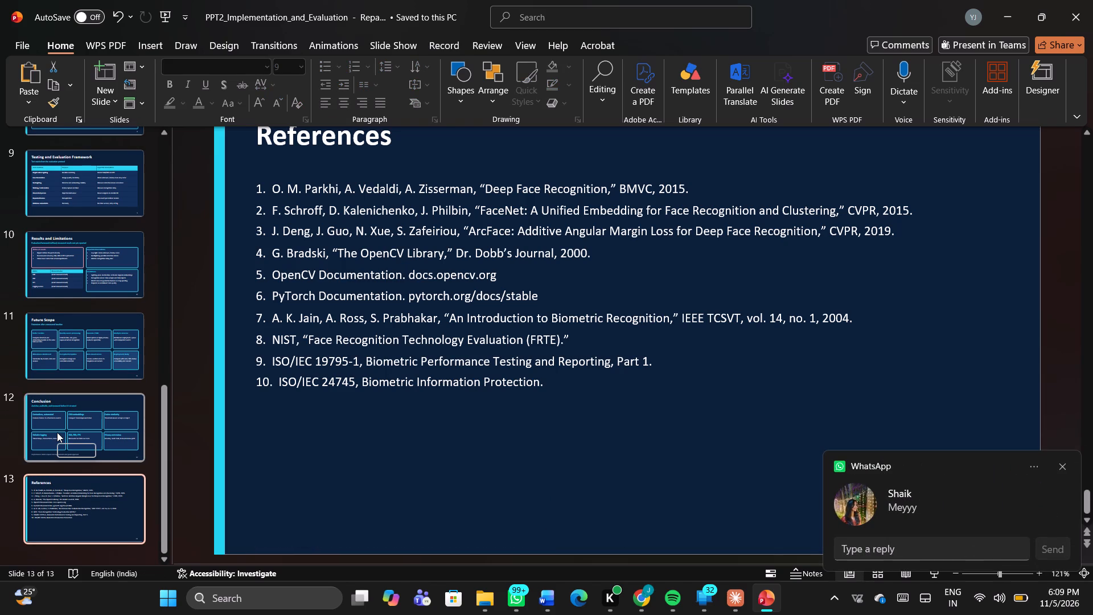
pyautogui.click(57, 432)
pyautogui.click(72, 492)
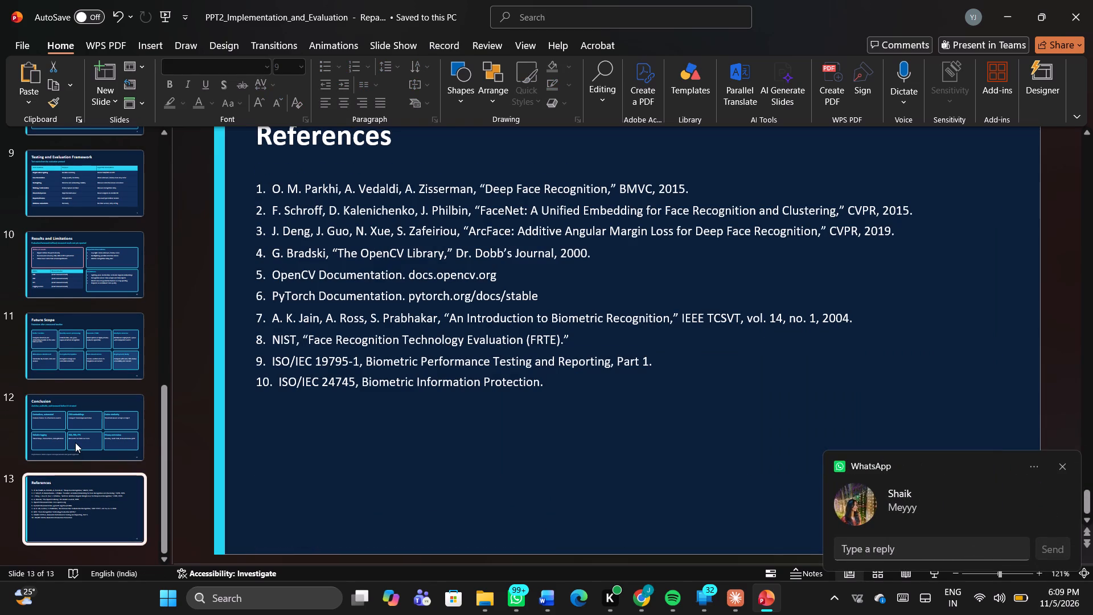
pyautogui.click(75, 442)
pyautogui.click(370, 512)
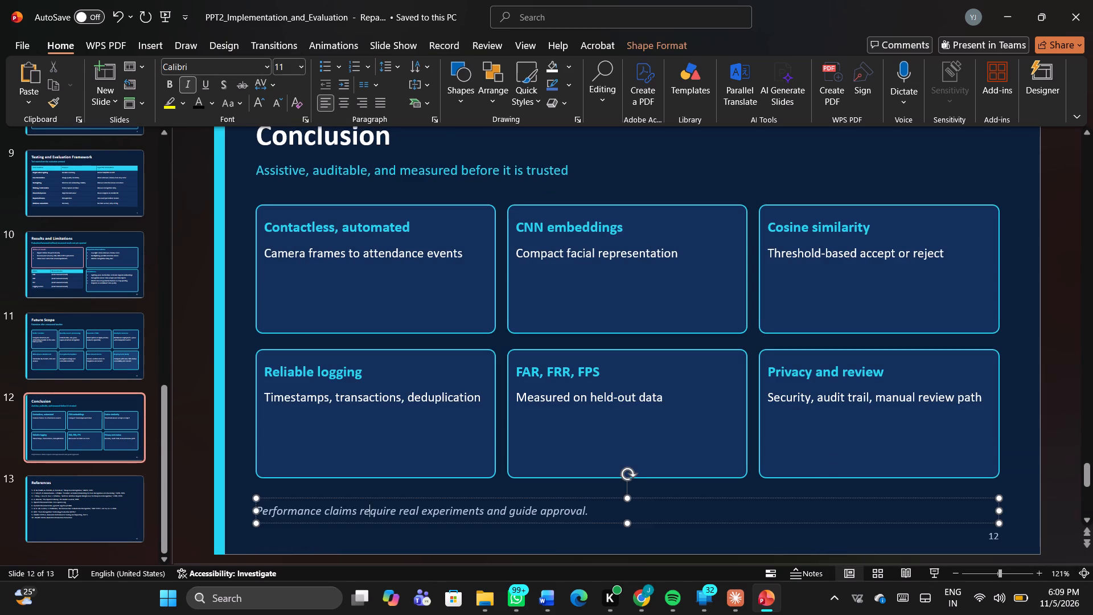
pyautogui.hotkey('ctrl', 'a')
pyautogui.press('BackSpace')
# Clear everything from the References slide at the end of the deck and delete that slide.
pyautogui.click(71, 334)
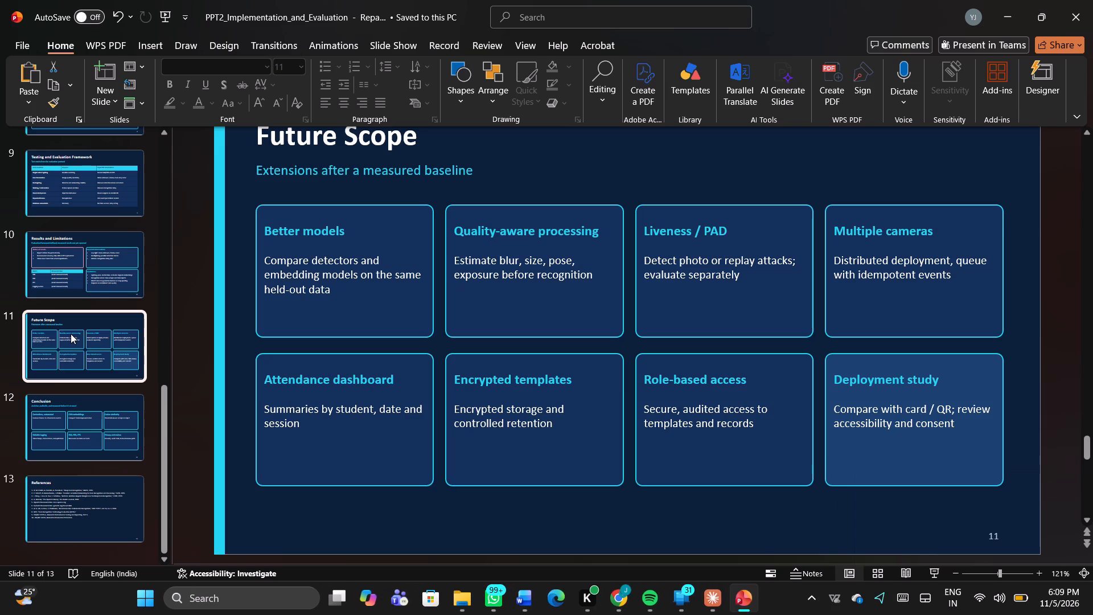
pyautogui.click(99, 417)
pyautogui.click(86, 473)
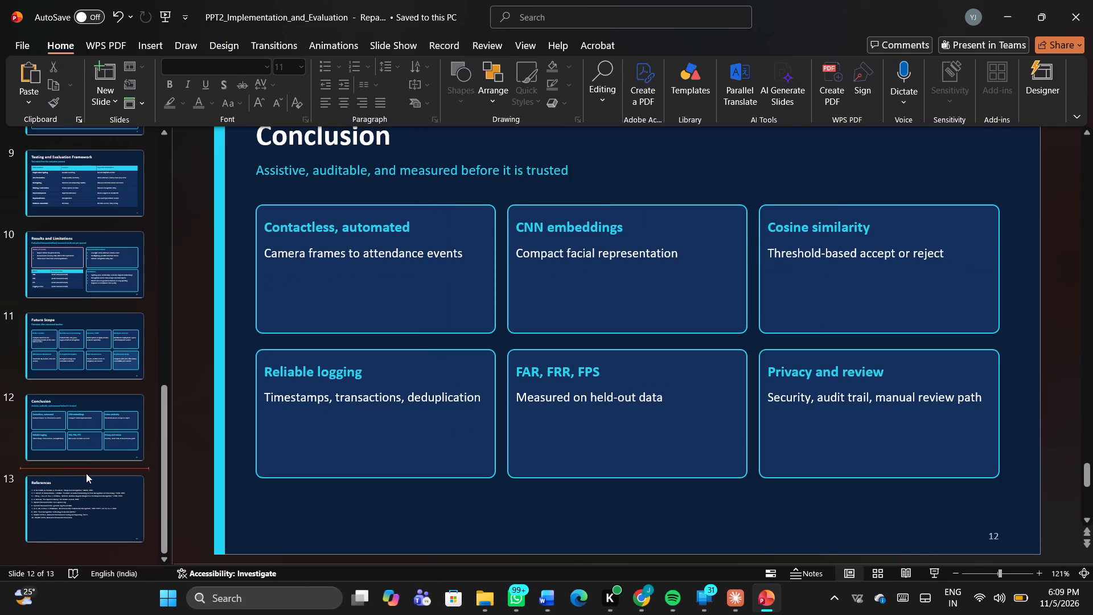
pyautogui.click(86, 505)
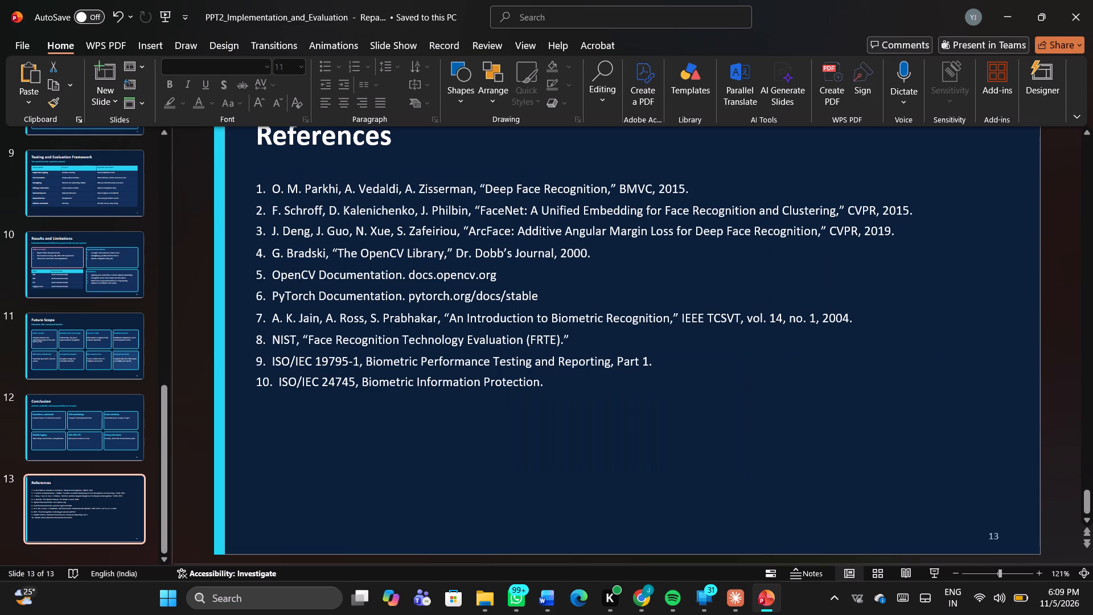
pyautogui.hotkey('ctrl', 'a')
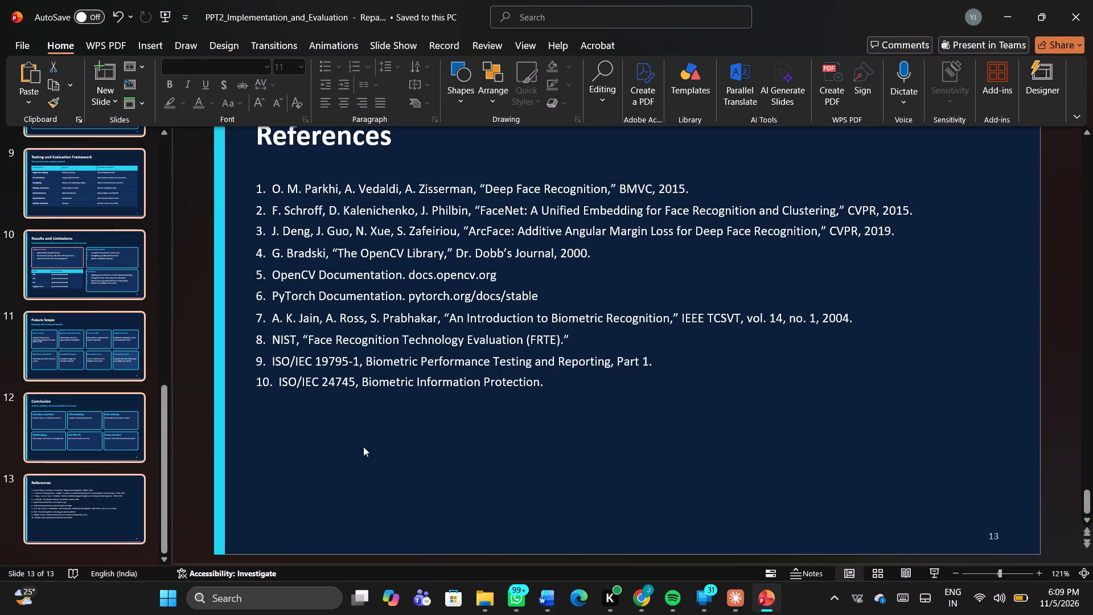
pyautogui.click(87, 518)
pyautogui.click(447, 478)
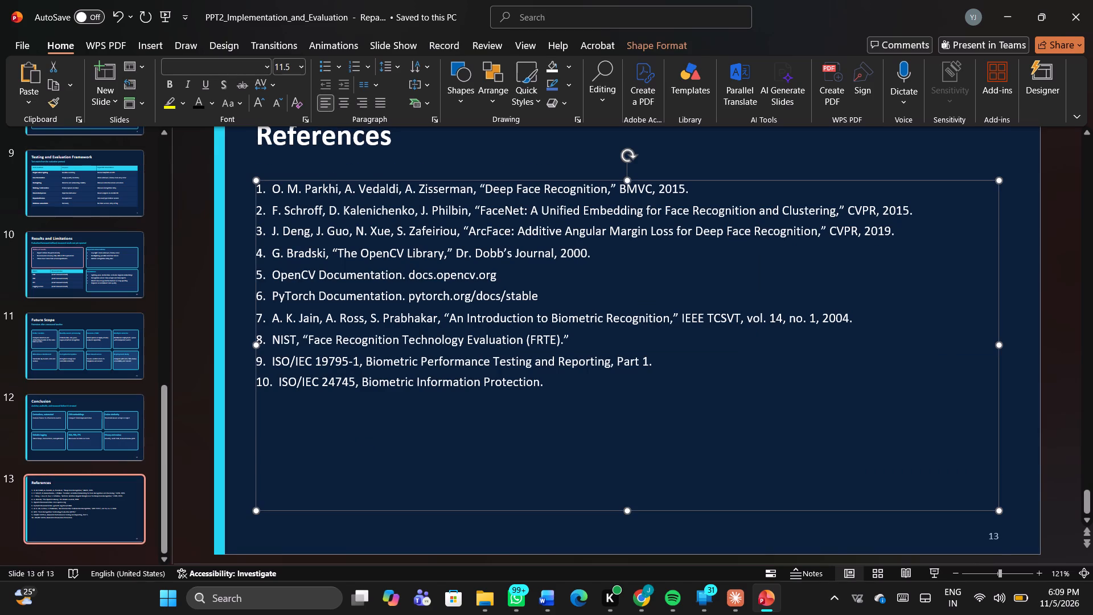
pyautogui.hotkey('ctrl', 'a')
pyautogui.press('BackSpace')
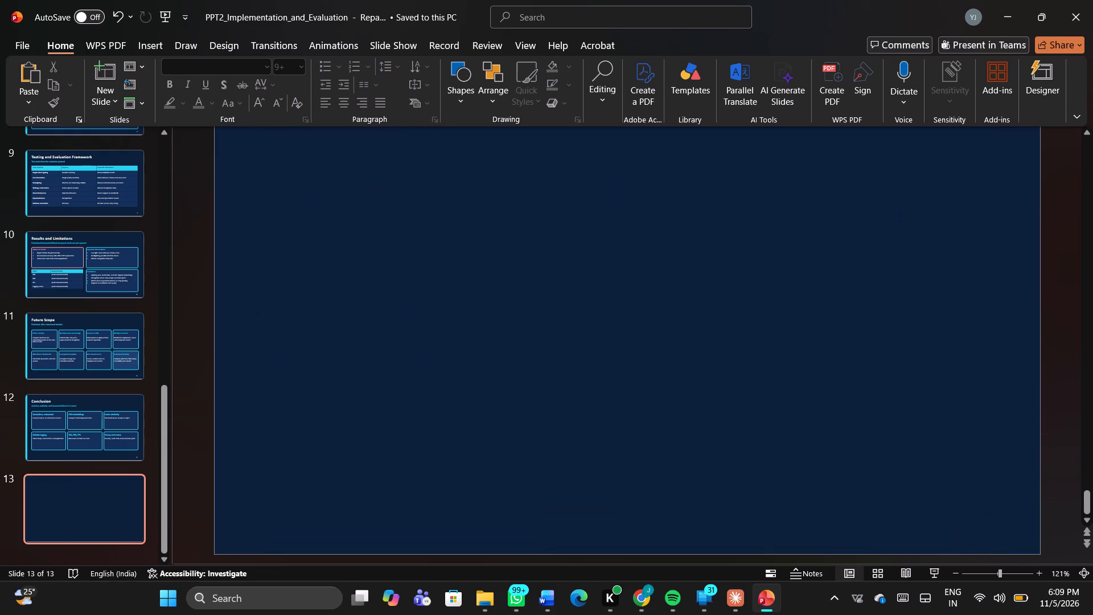
pyautogui.press('BackSpace')
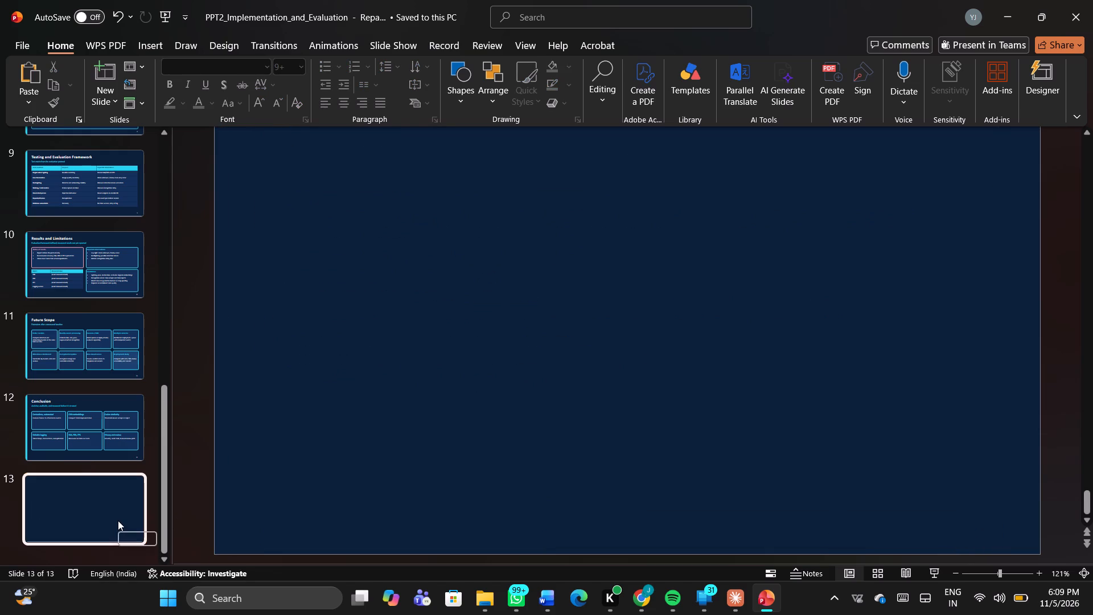
pyautogui.rightClick(118, 520)
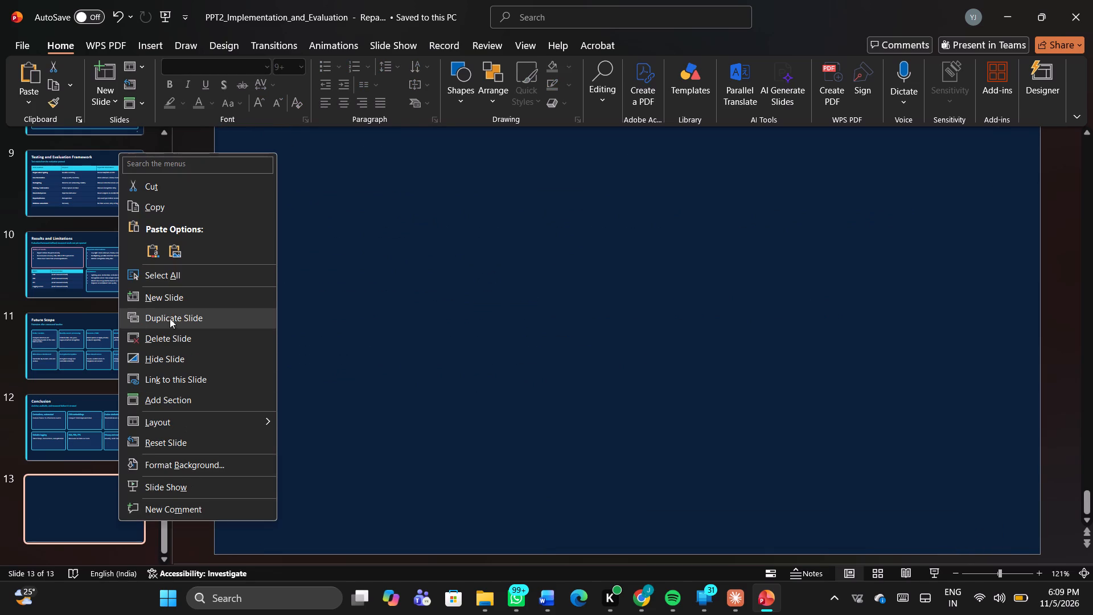
pyautogui.click(173, 335)
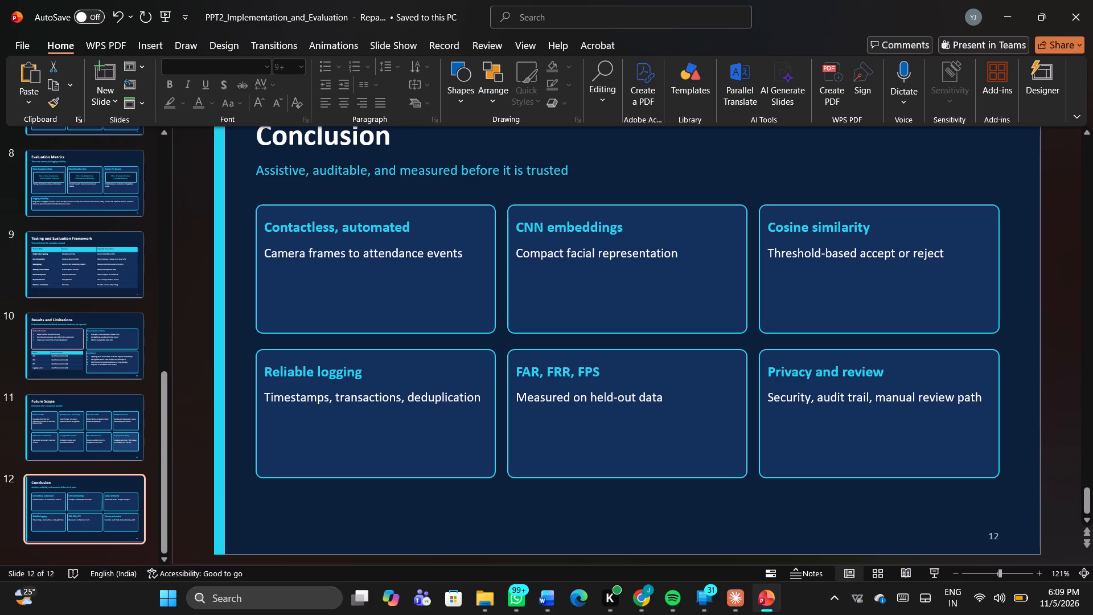
# Review the cleaned slides one by one, from Future Scope back to Implementation Overview, checking for leftover footer text.
pyautogui.click(92, 413)
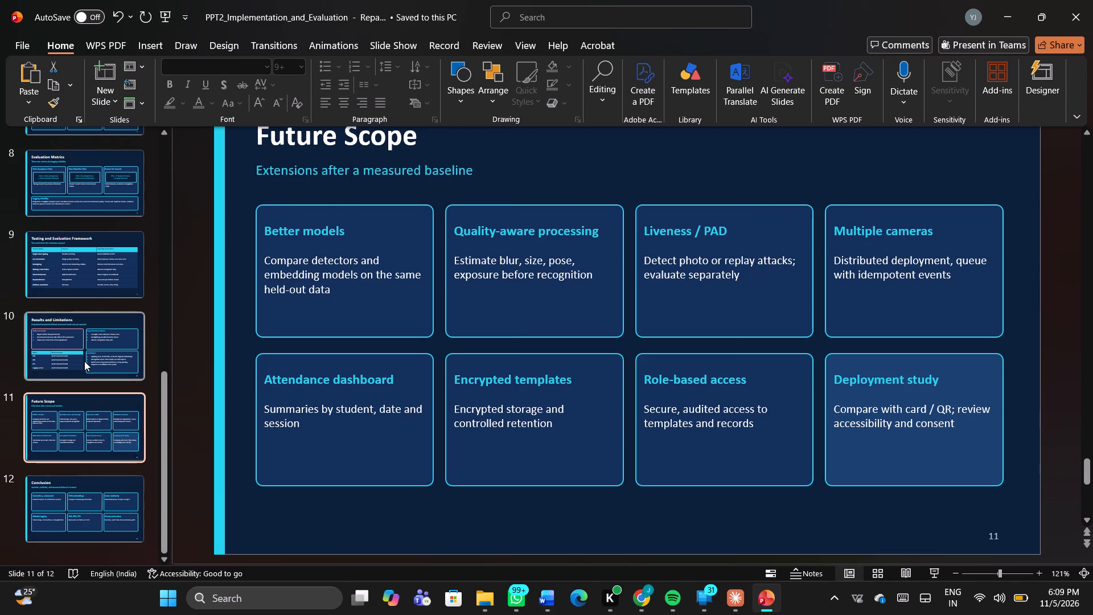
pyautogui.click(84, 361)
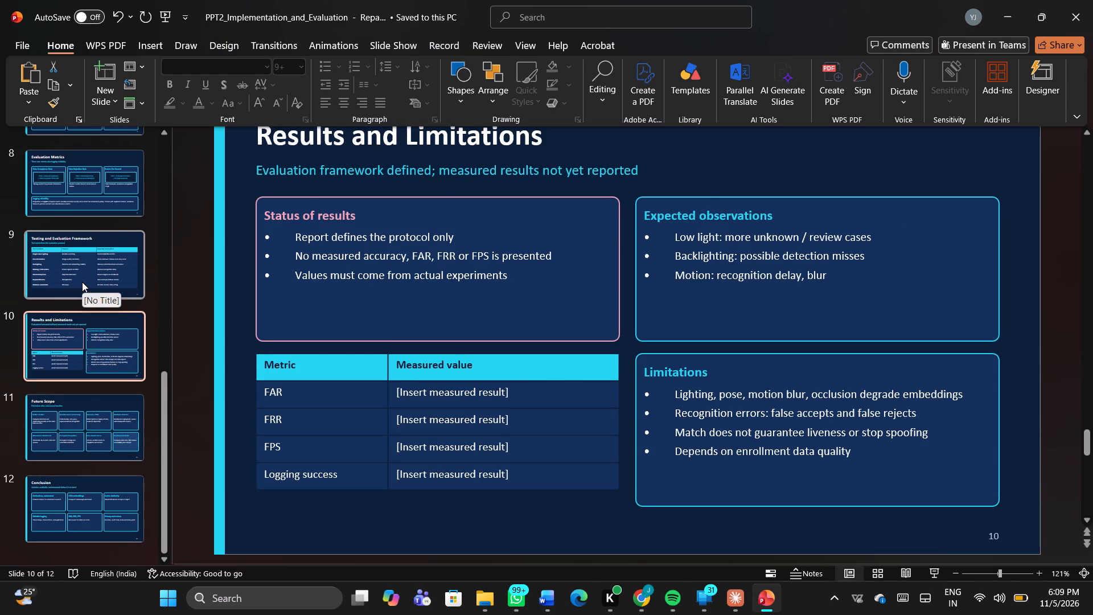
pyautogui.click(82, 282)
pyautogui.click(67, 206)
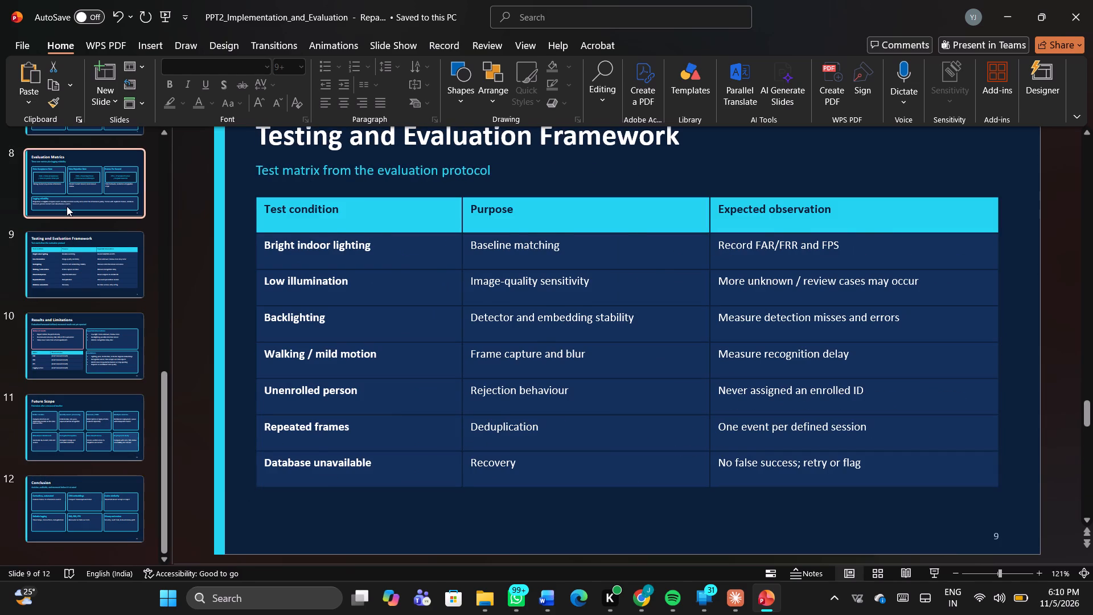
pyautogui.scroll(1, 67, 206)
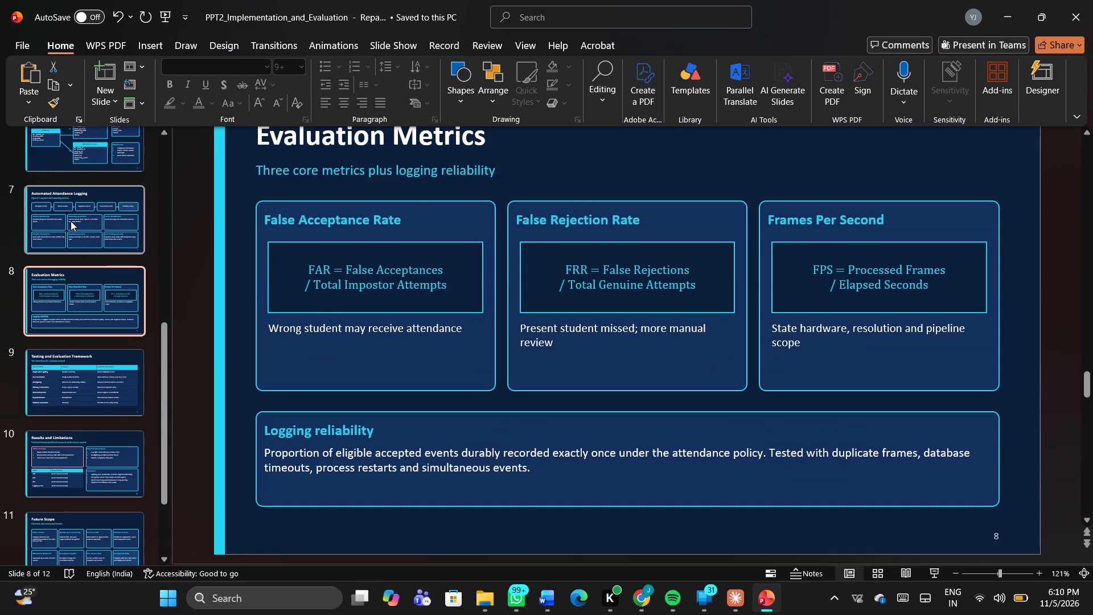
pyautogui.click(71, 221)
pyautogui.scroll(1, 71, 221)
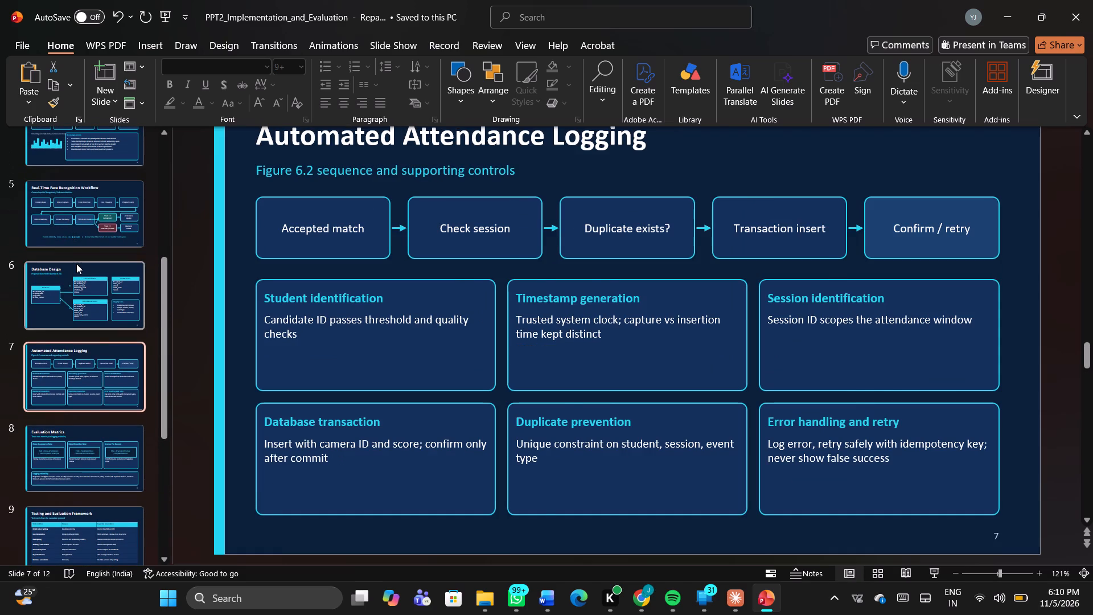
pyautogui.click(76, 264)
pyautogui.click(63, 191)
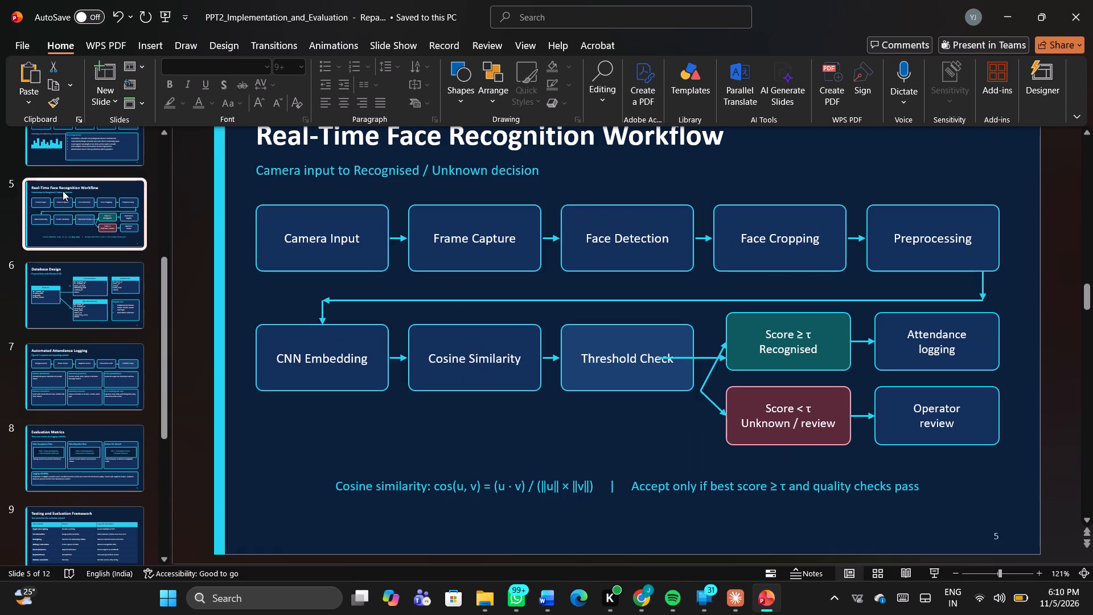
pyautogui.scroll(1, 63, 191)
pyautogui.click(65, 231)
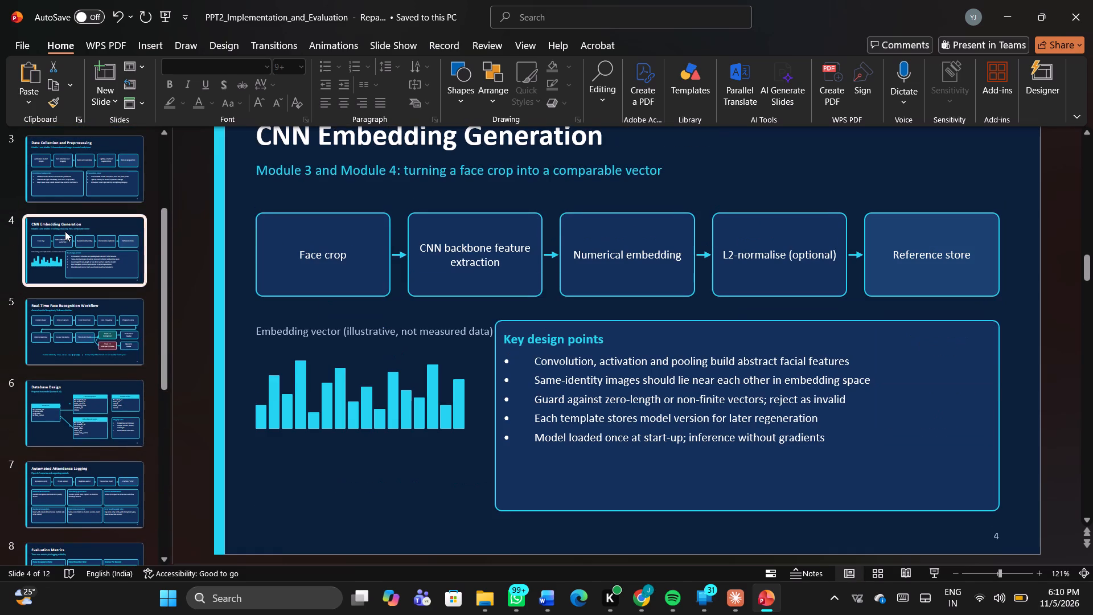
pyautogui.scroll(1, 65, 231)
pyautogui.click(68, 342)
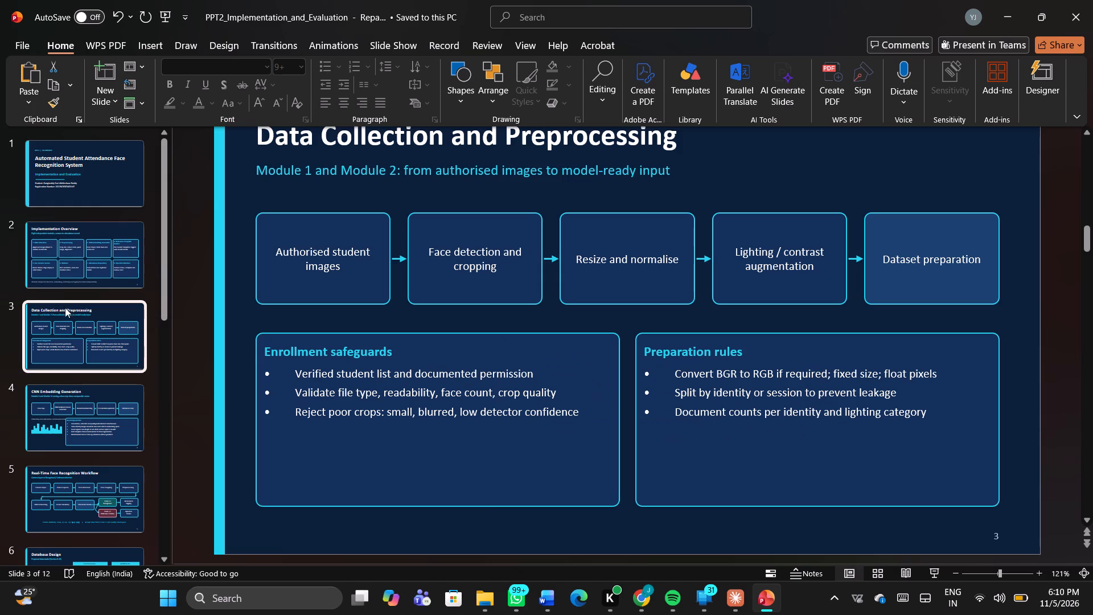
pyautogui.click(61, 270)
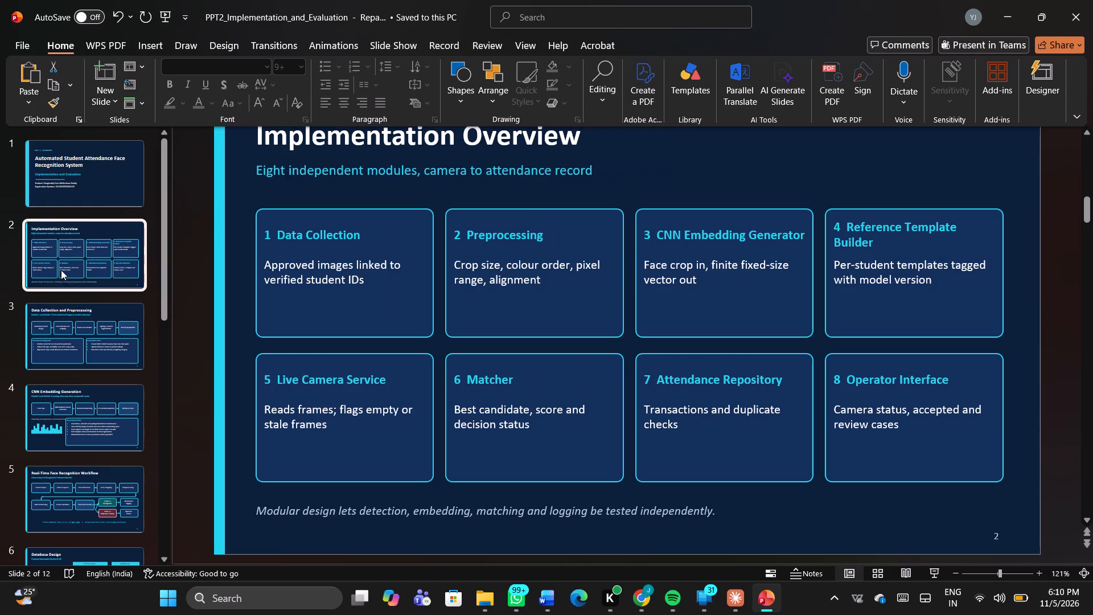
# Delete the italic note about modular design from beneath the module cards on the Implementation Overview slide.
pyautogui.click(310, 517)
pyautogui.hotkey('ctrl', 'a')
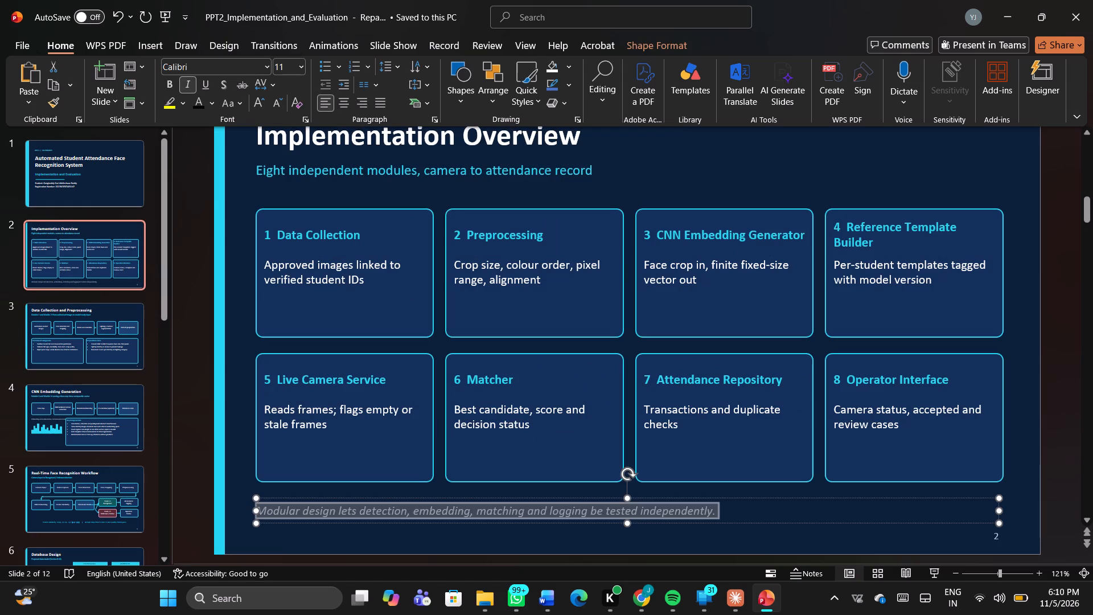
pyautogui.press('BackSpace')
# Delete the "PPT 2 | CIS PROJECT" label above the main title on the title slide.
pyautogui.scroll(1, 64, 214)
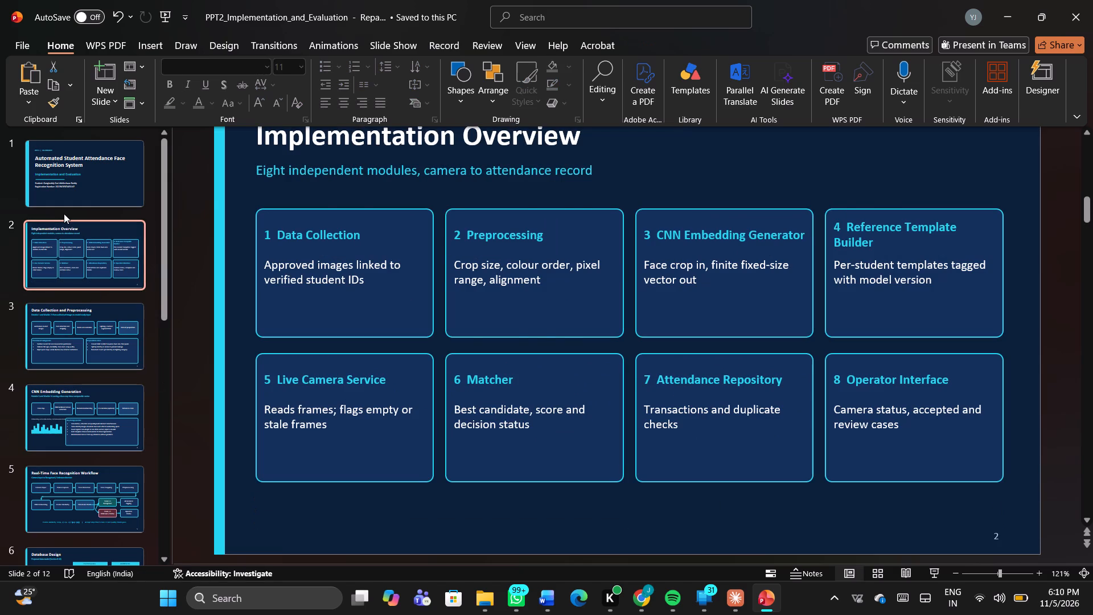
pyautogui.click(76, 182)
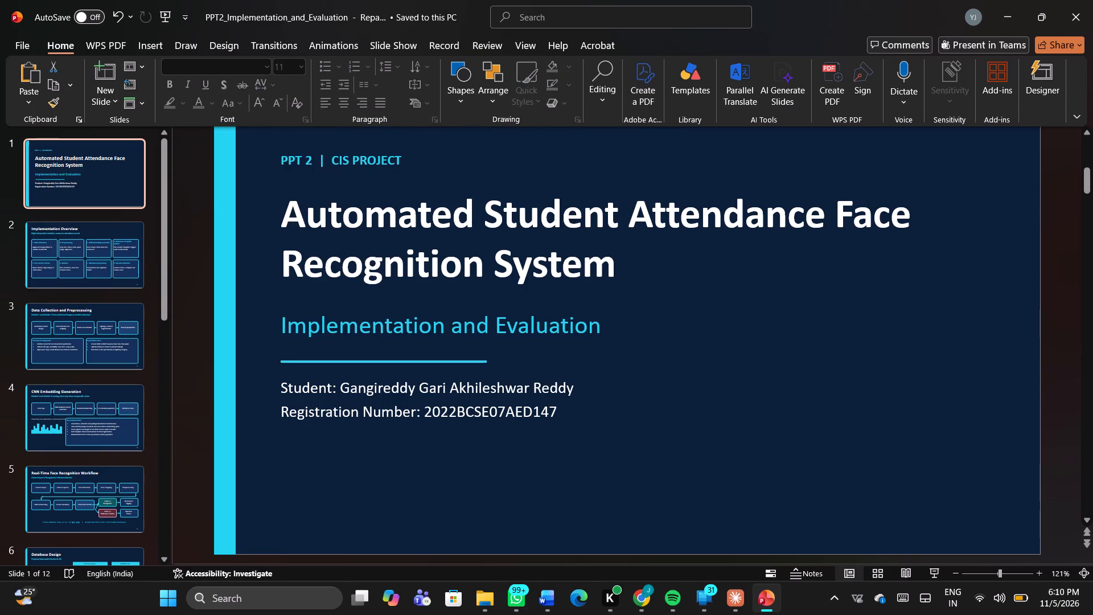
pyautogui.click(358, 161)
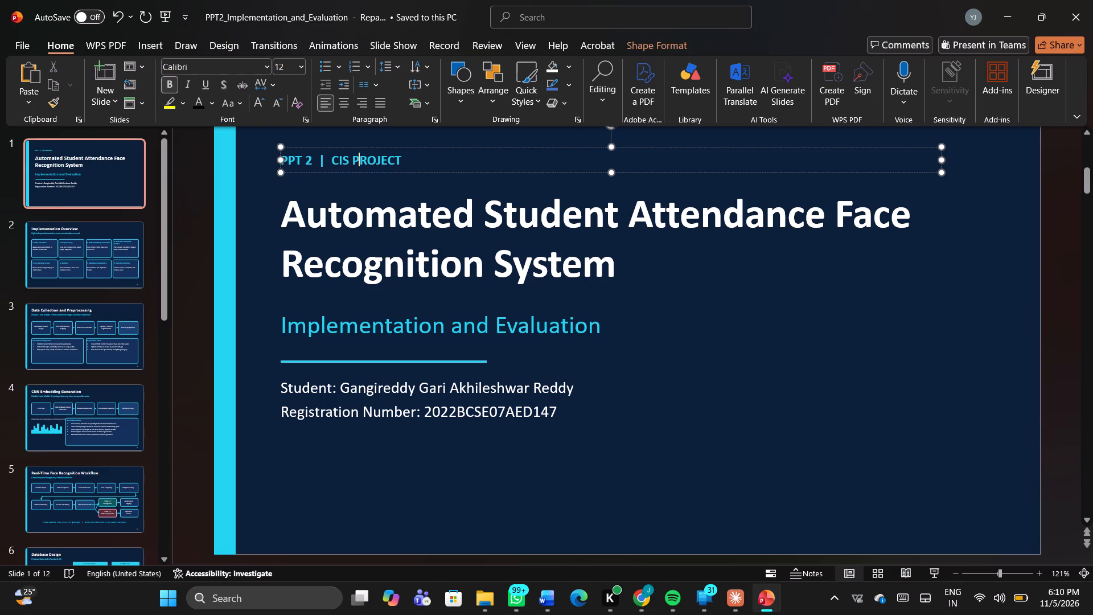
pyautogui.hotkey('ctrl', 'a')
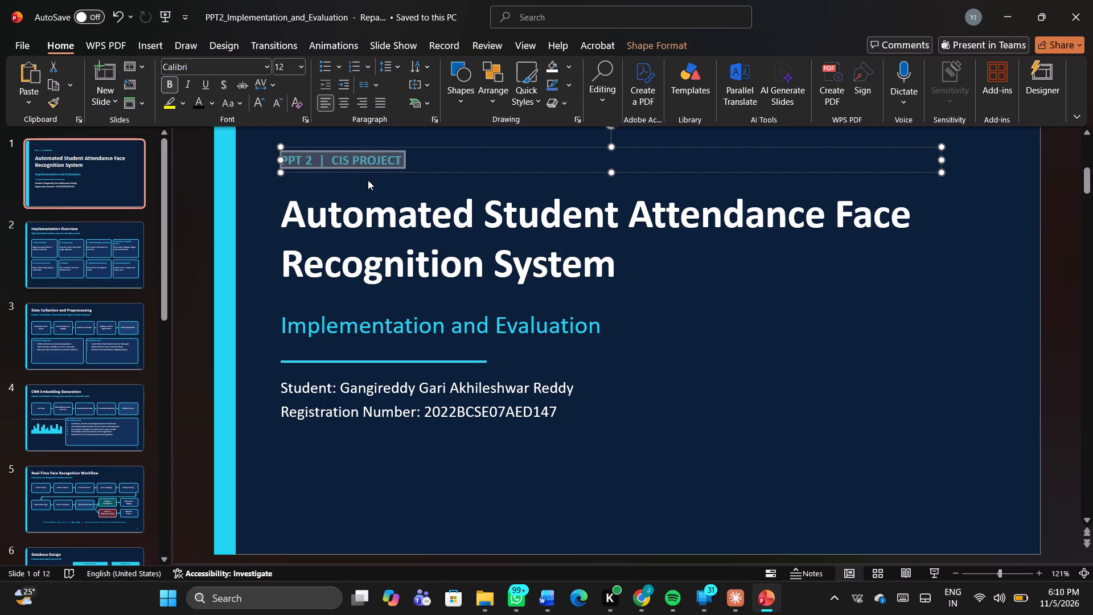
pyautogui.press('BackSpace')
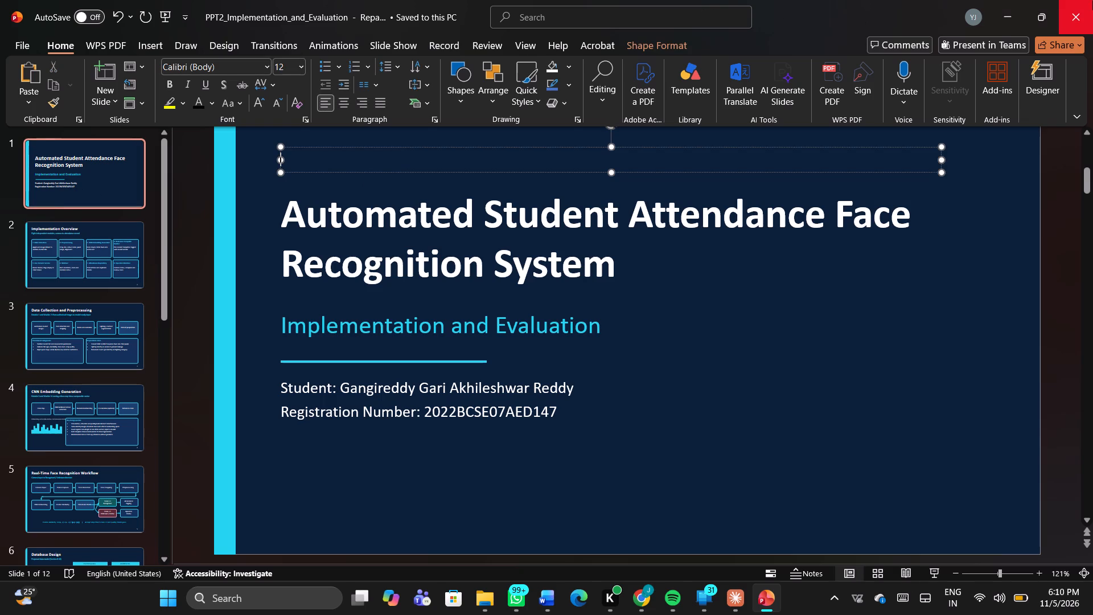
# Close the presentation, saving it to the Downloads folder as "PPT2_Implementation_and_Evaluation - Repaired".
pyautogui.click(1092, 1)
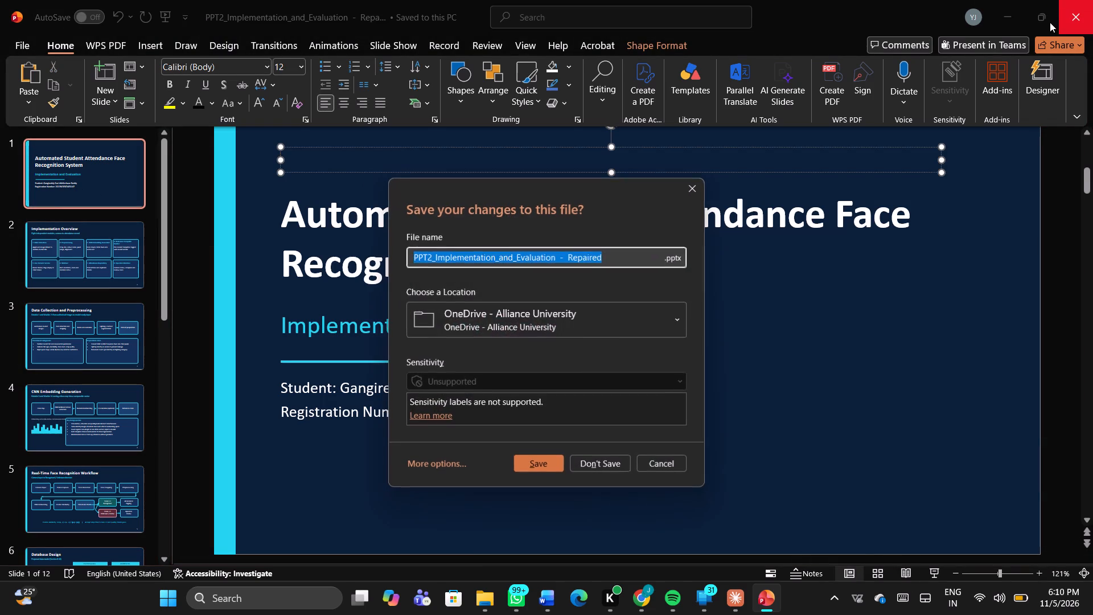
pyautogui.click(641, 327)
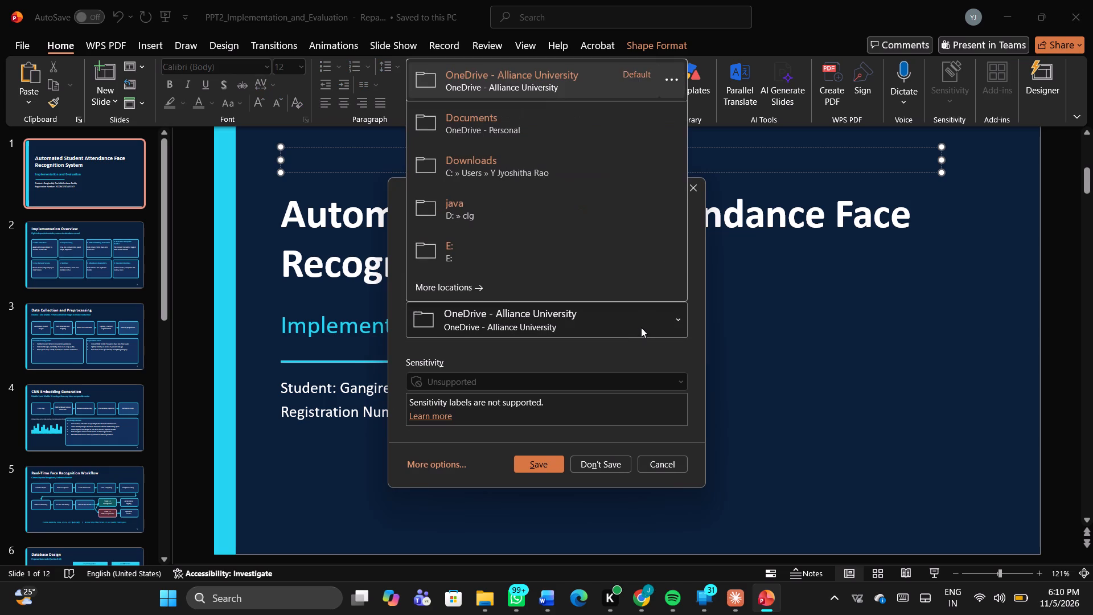
pyautogui.click(523, 167)
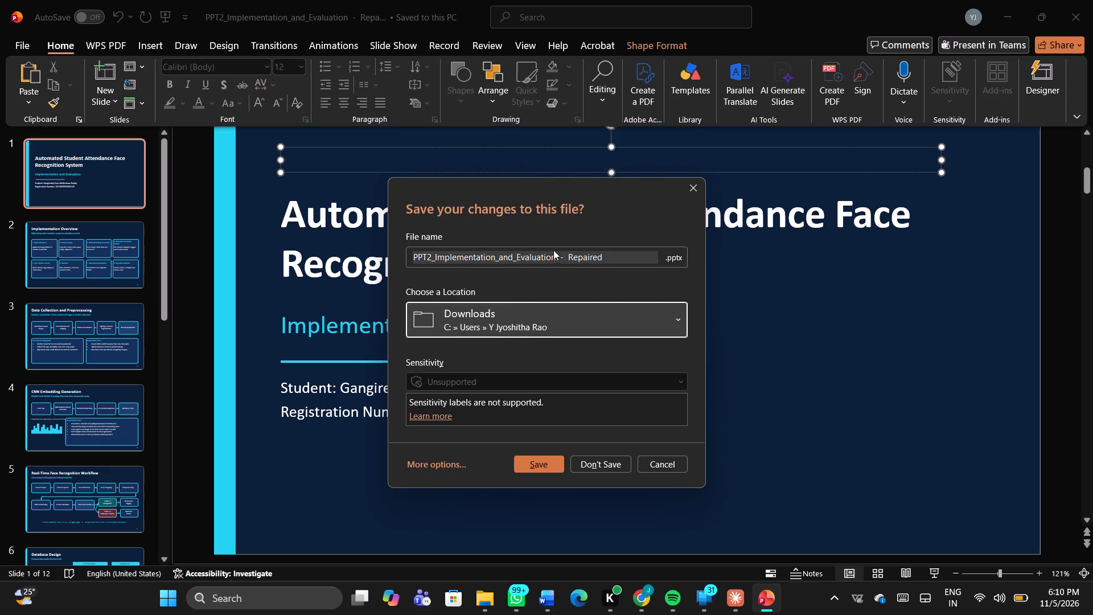
pyautogui.click(552, 252)
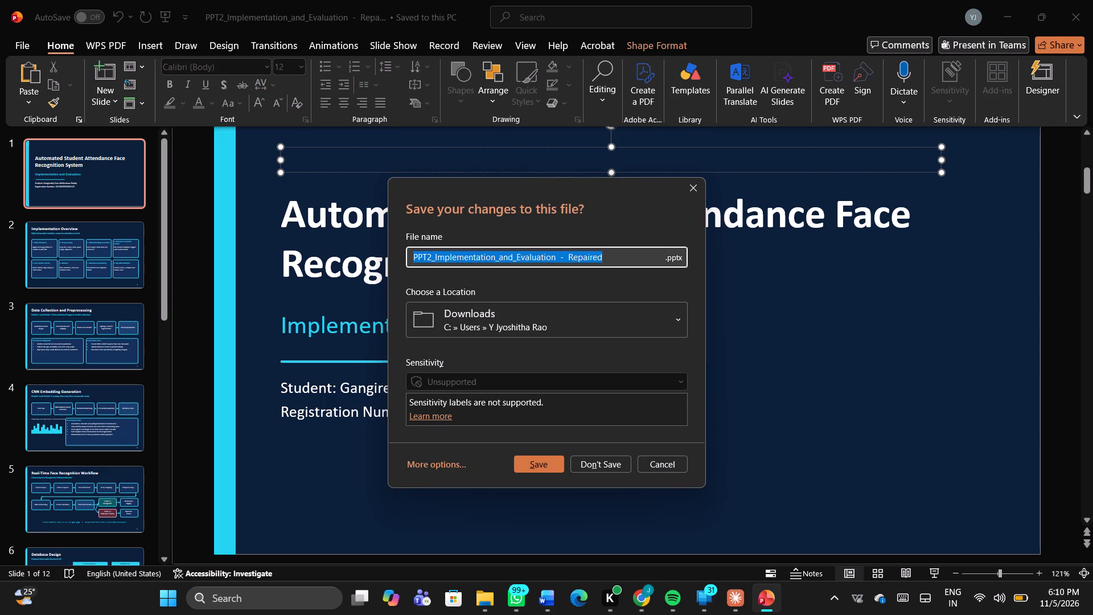
pyautogui.click(531, 463)
# Switch to File Explorer to find the saved presentation in Downloads.
pyautogui.click(484, 607)
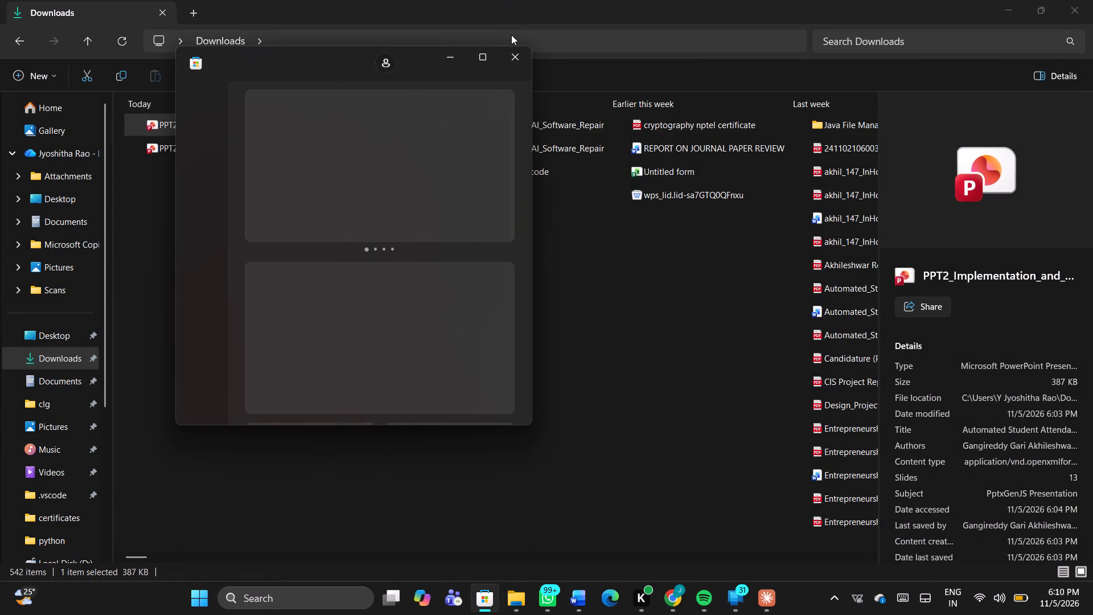
pyautogui.click(521, 54)
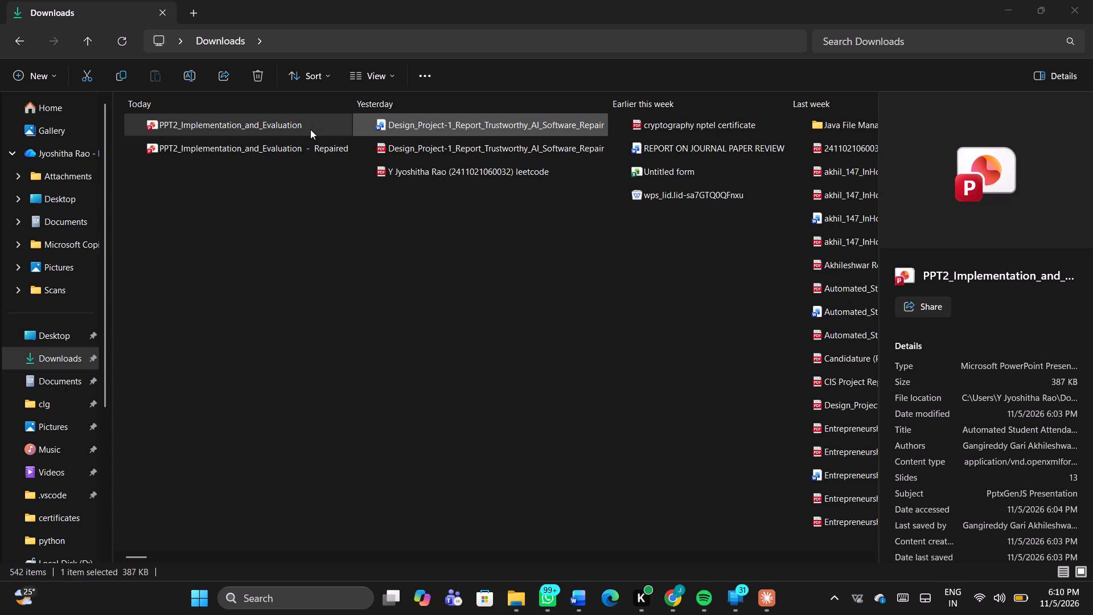
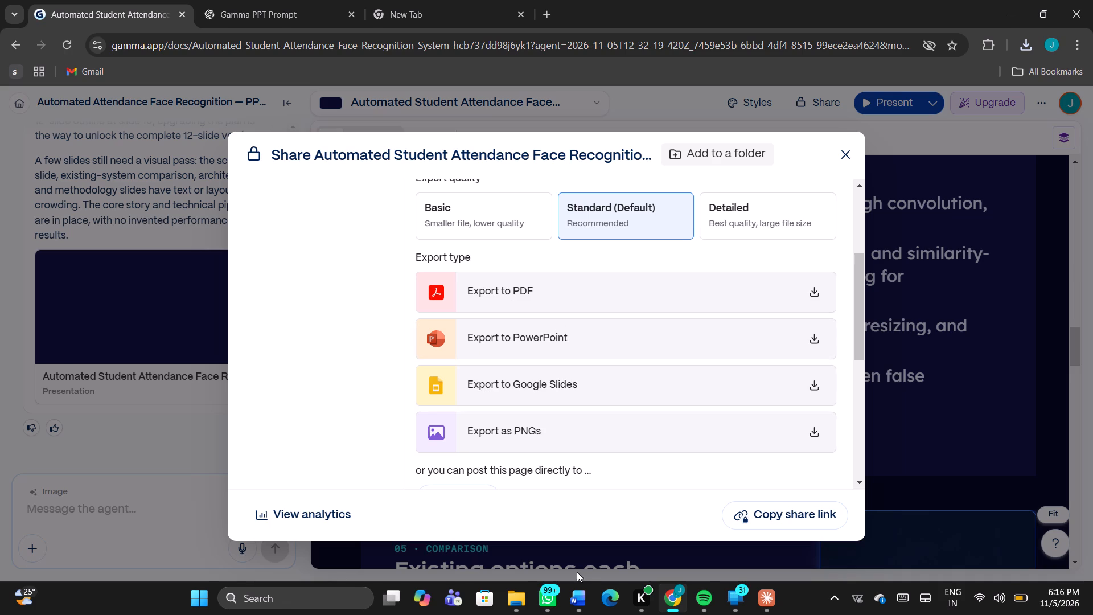
# Open the exported Automated-Student-Attendance-Face-Recognition-System deck from the Downloads folder in PowerPoint and enable editing.
pyautogui.click(509, 605)
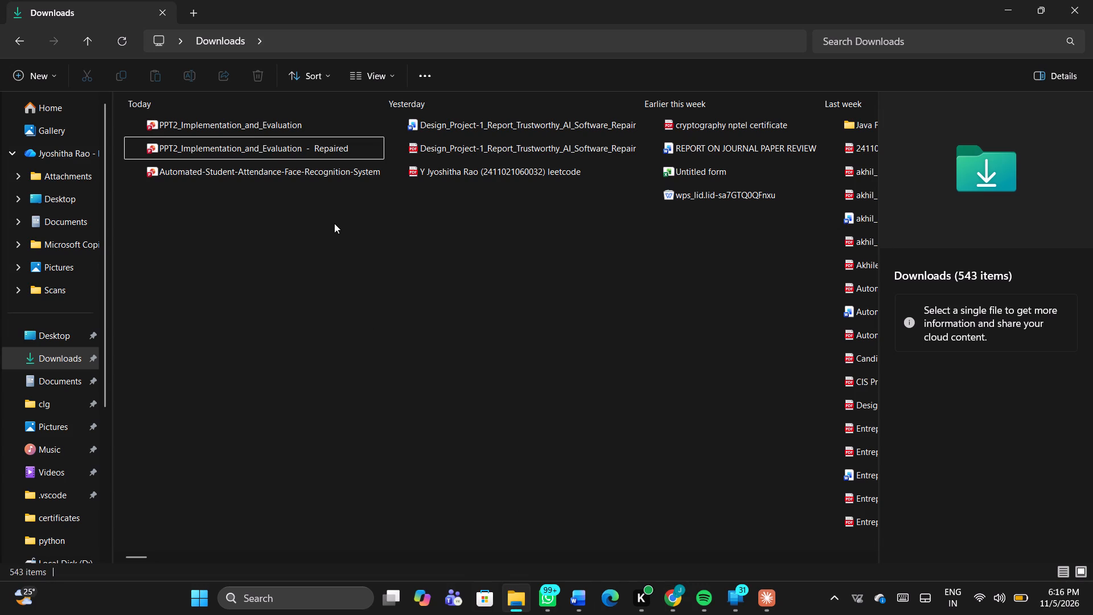
pyautogui.doubleClick(301, 171)
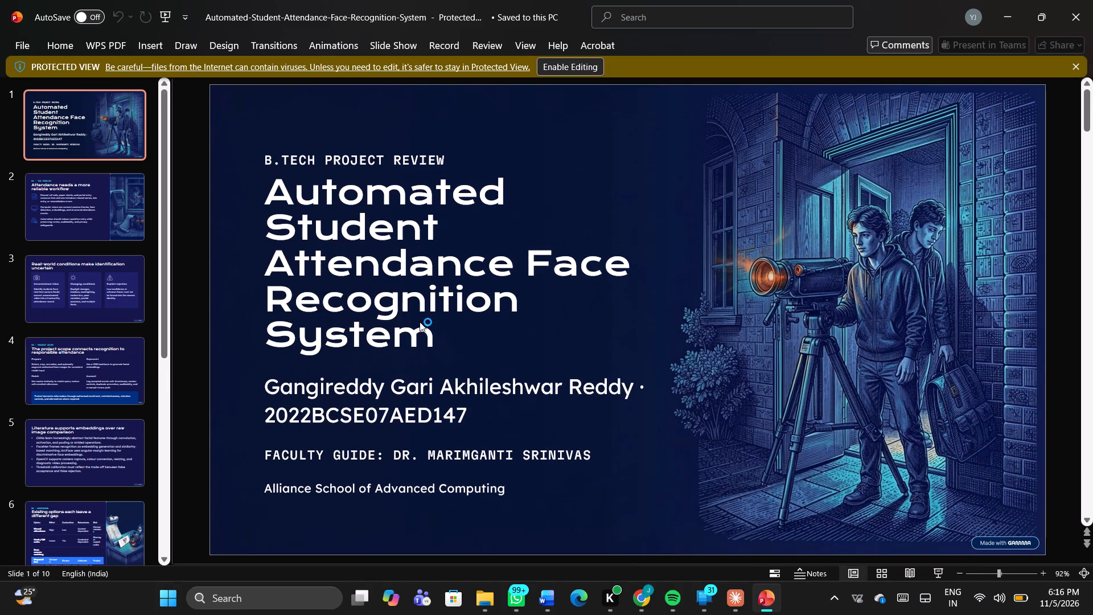
pyautogui.click(615, 503)
pyautogui.click(582, 65)
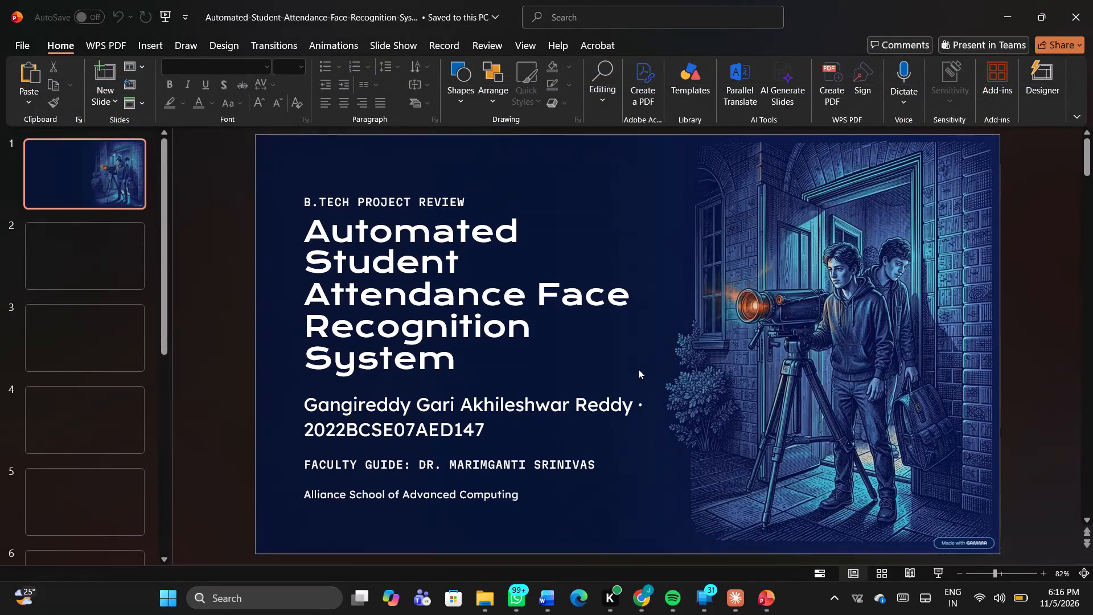
# Change the font of all text on the title slide to Calibri (Body).
pyautogui.click(606, 531)
pyautogui.hotkey('ctrl', 'a')
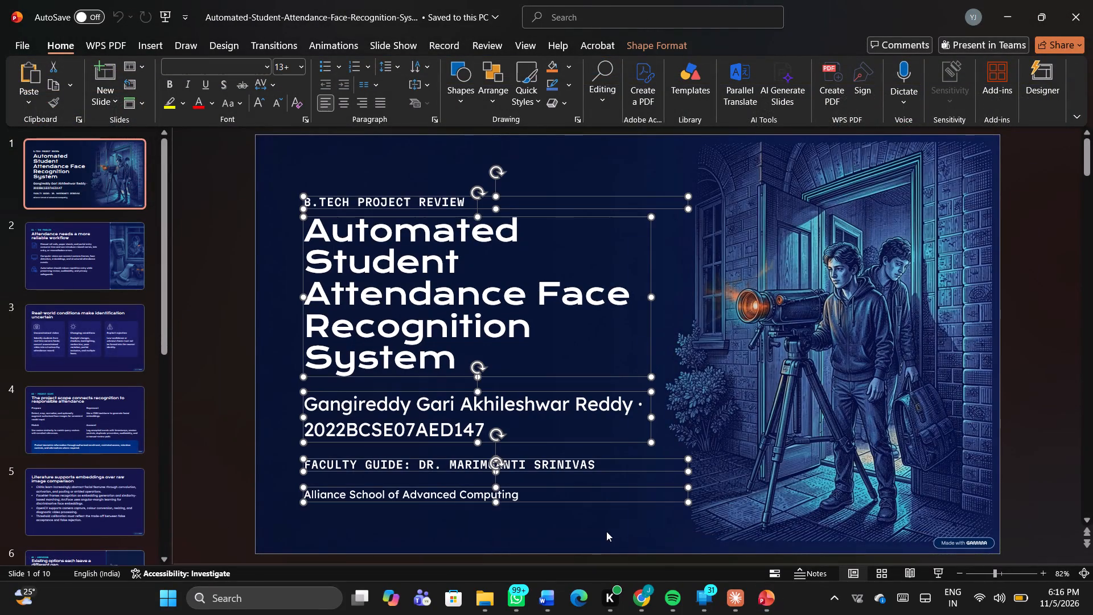
pyautogui.click(268, 67)
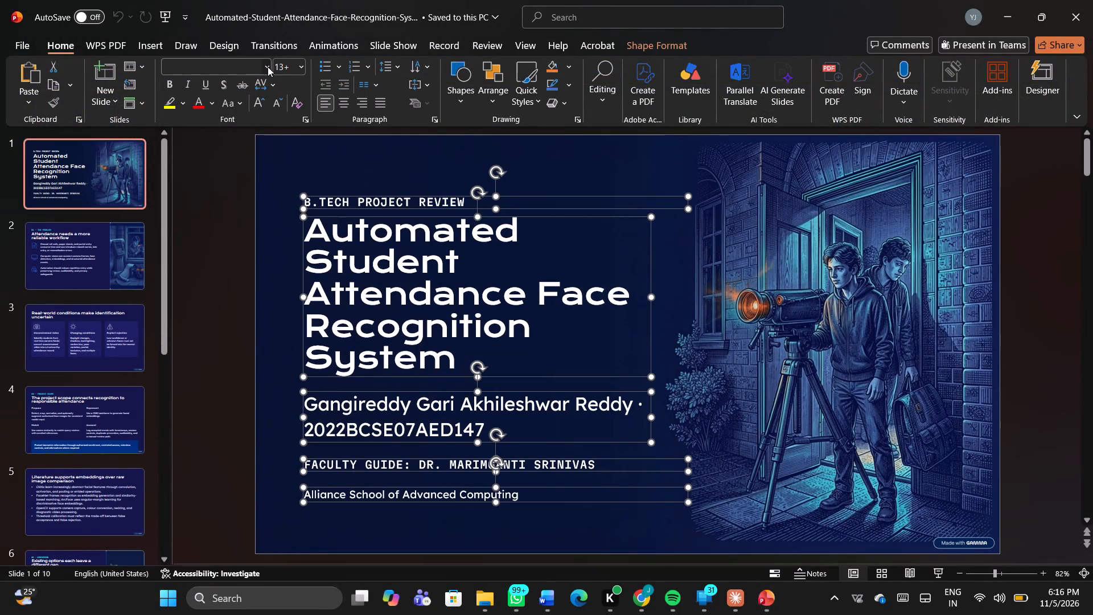
pyautogui.click(219, 123)
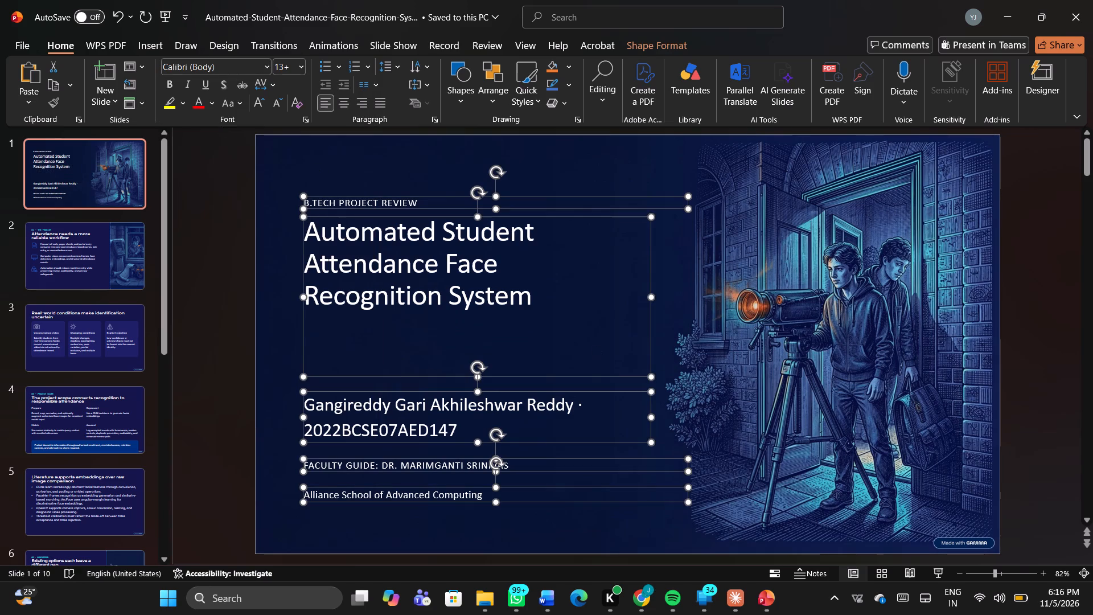
pyautogui.click(558, 555)
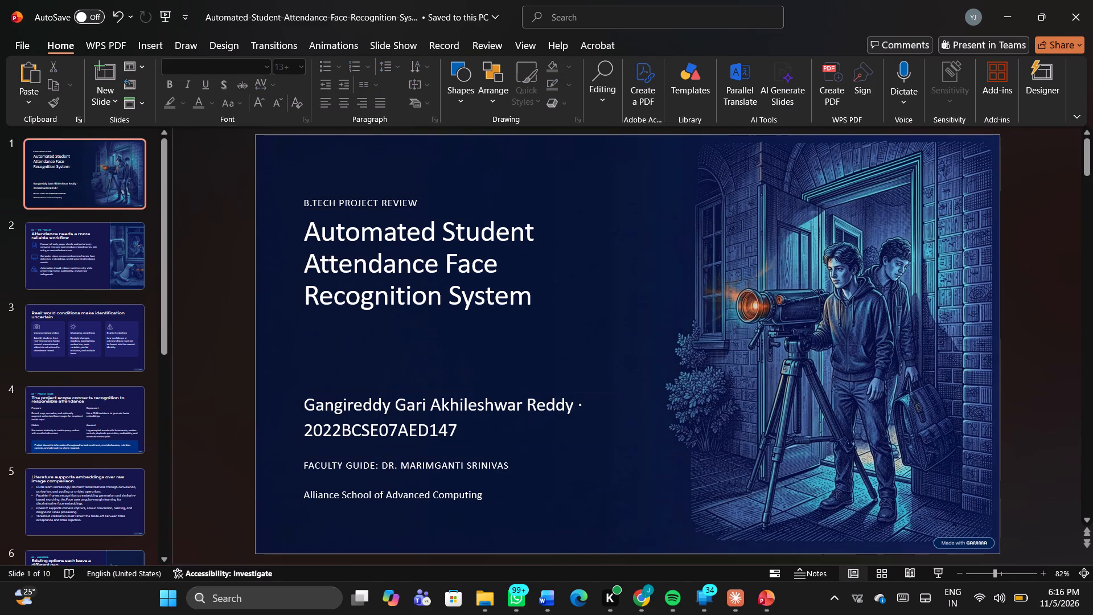
# Delete the faculty guide line and the Alliance School of Advanced Computing line from the title slide.
pyautogui.click(498, 468)
pyautogui.hotkey('ctrl', 'a')
pyautogui.press('BackSpace')
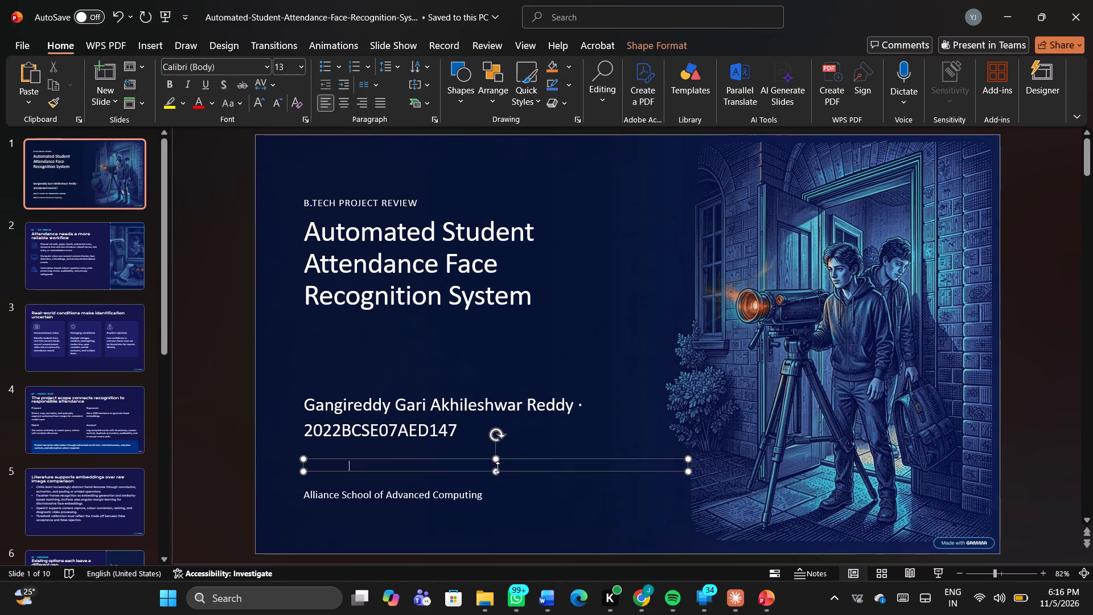
pyautogui.click(463, 503)
pyautogui.hotkey('ctrl', 'a')
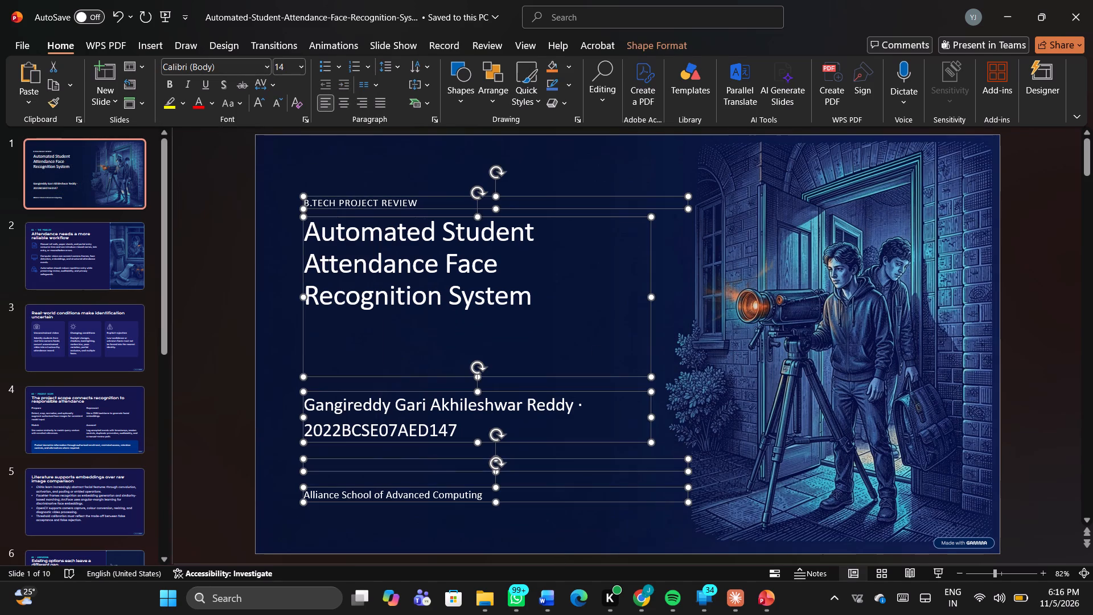
pyautogui.click(463, 503)
pyautogui.click(459, 496)
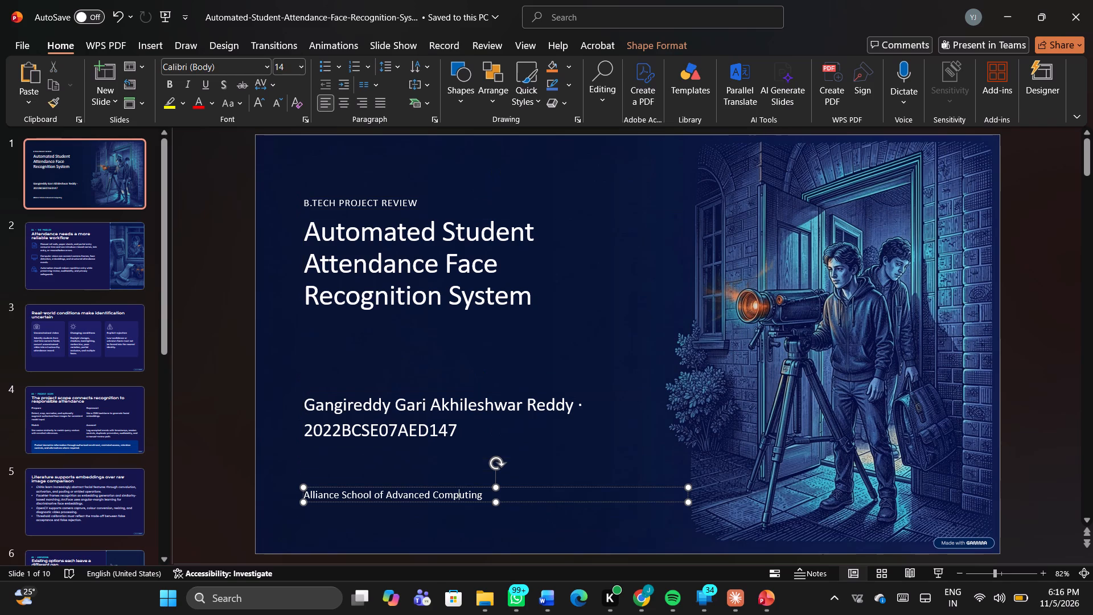
pyautogui.hotkey('ctrl', 'a')
pyautogui.press('BackSpace')
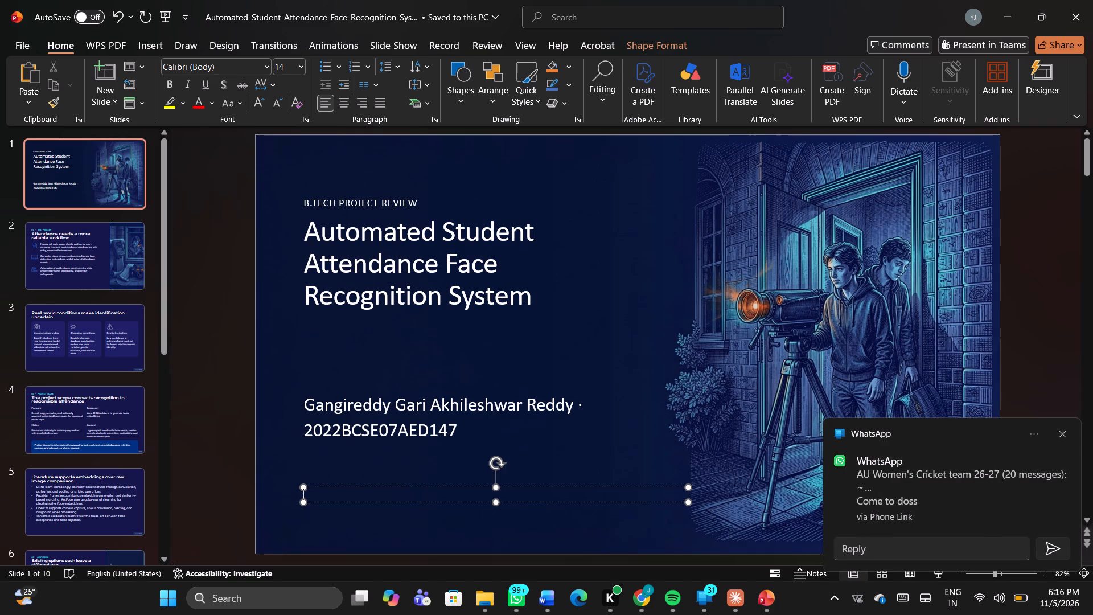
# Delete the "B.TECH PROJECT REVIEW" line above the title on the title slide.
pyautogui.click(383, 205)
pyautogui.hotkey('ctrl', 'a')
pyautogui.press('BackSpace')
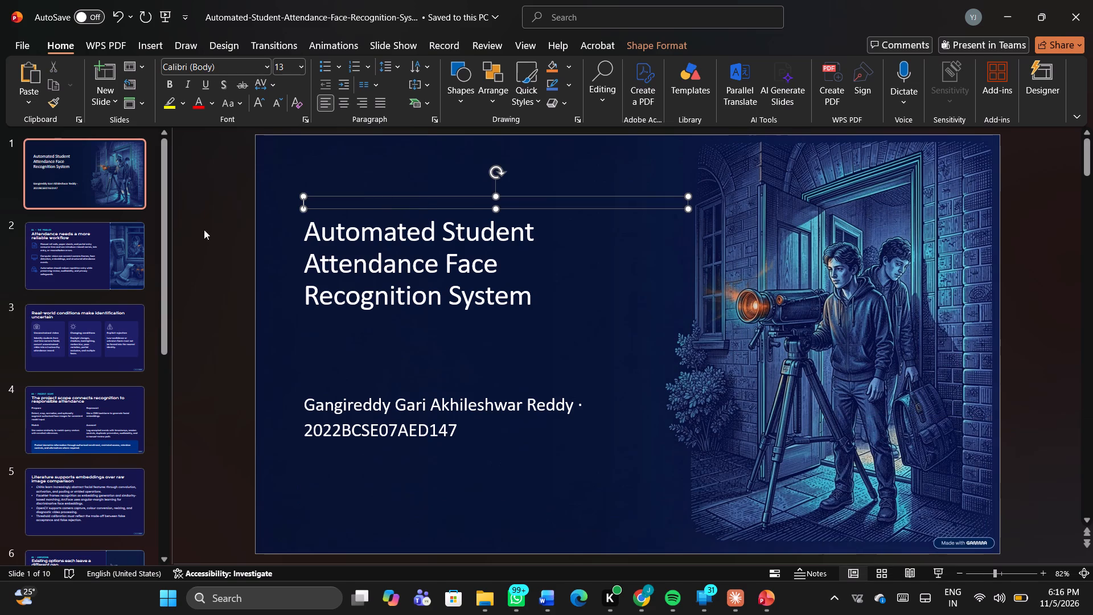
# Change the font of all text on slide 2, "Attendance needs a more reliable workflow", to Calibri (Body).
pyautogui.click(116, 246)
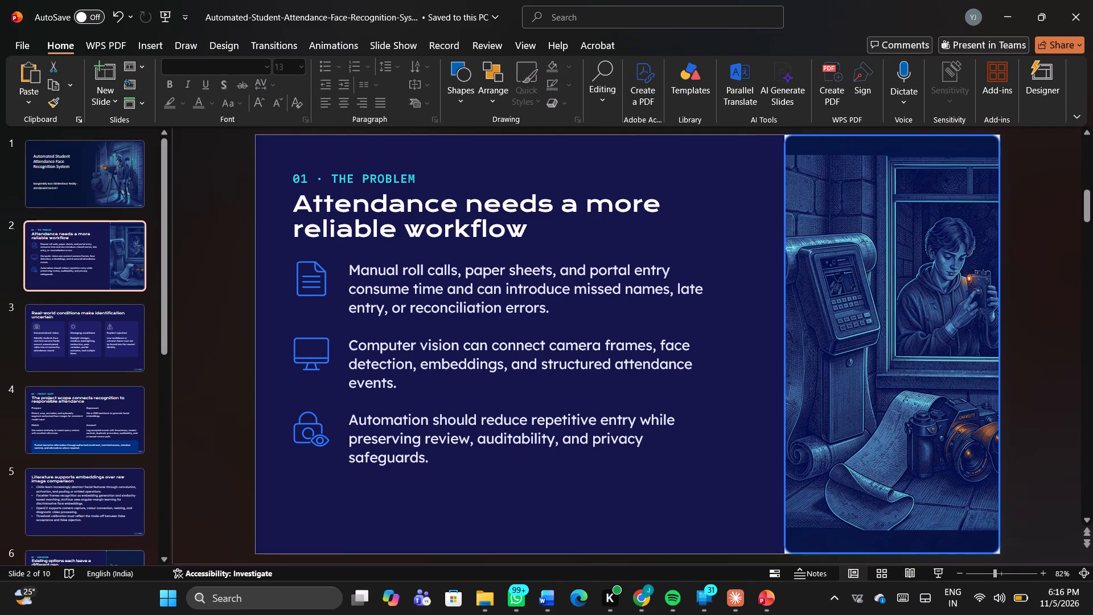
pyautogui.click(422, 525)
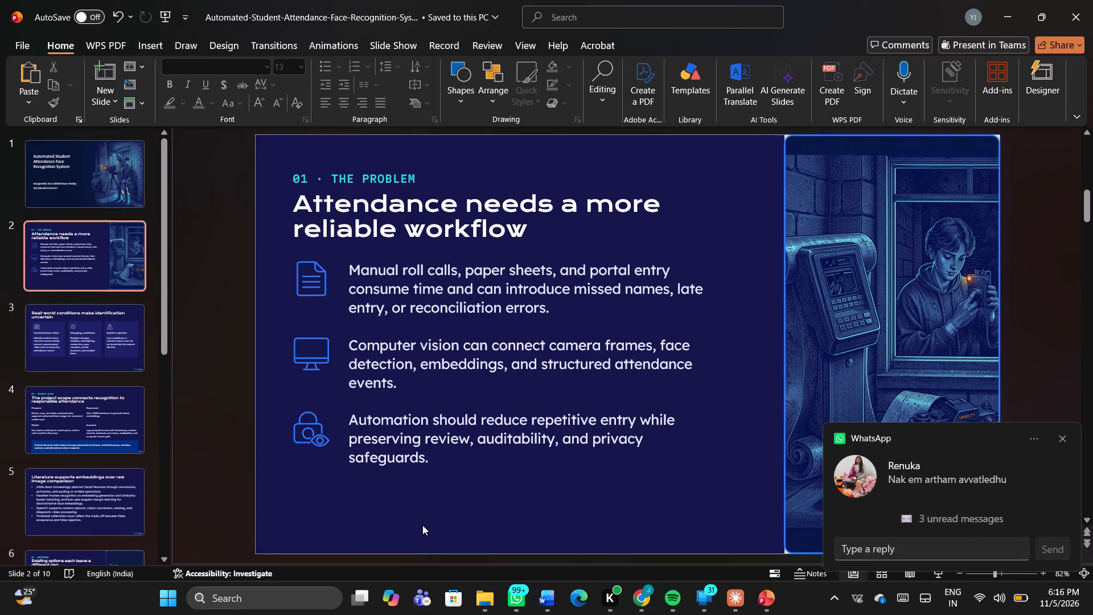
pyautogui.hotkey('ctrl', 'a')
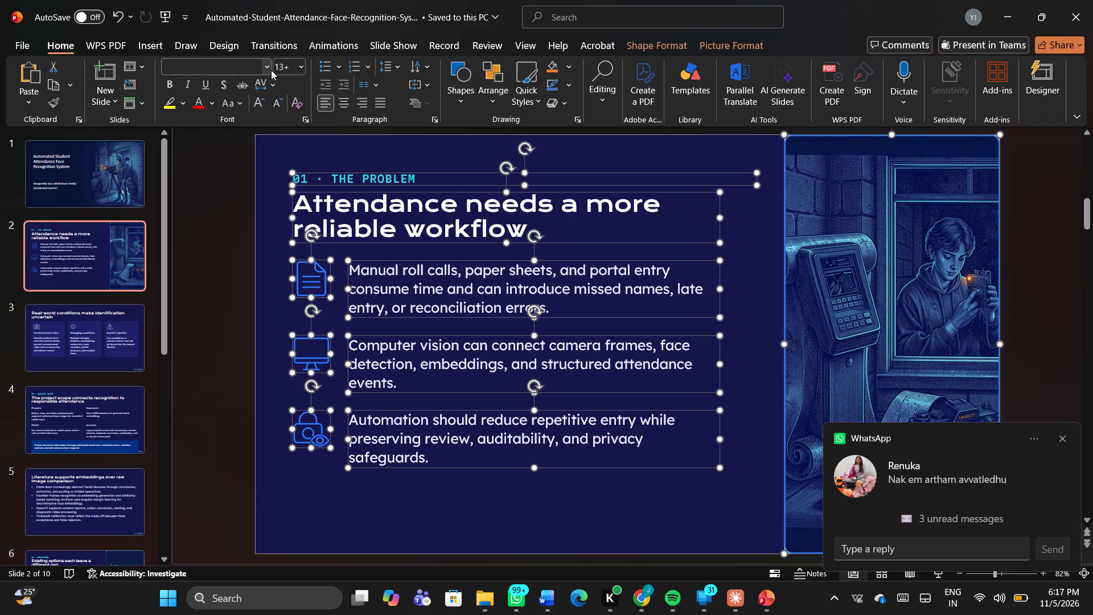
pyautogui.click(272, 70)
pyautogui.click(266, 66)
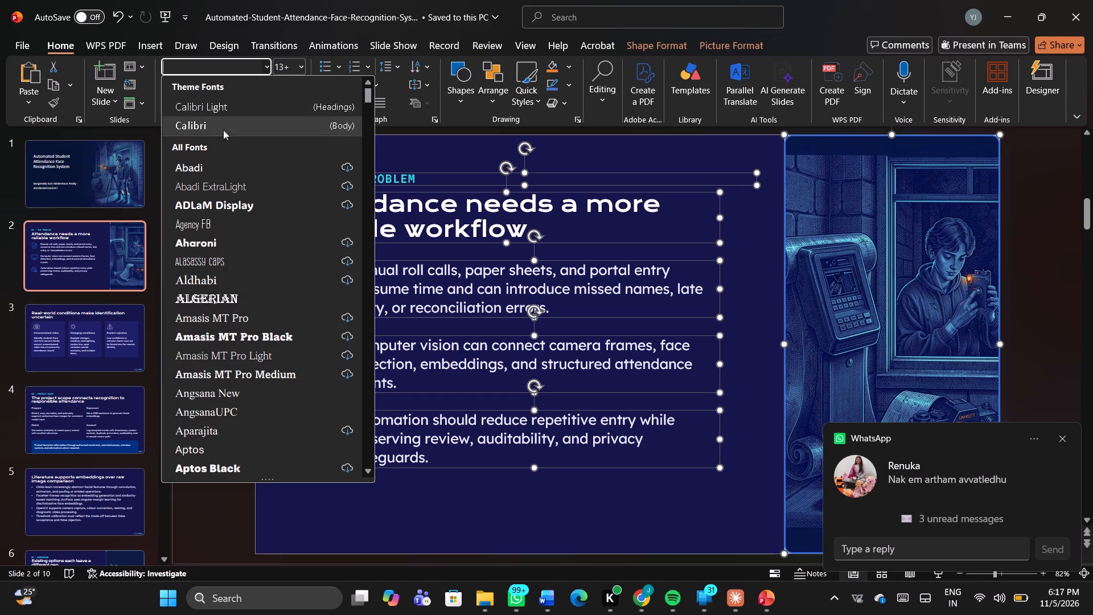
pyautogui.click(227, 121)
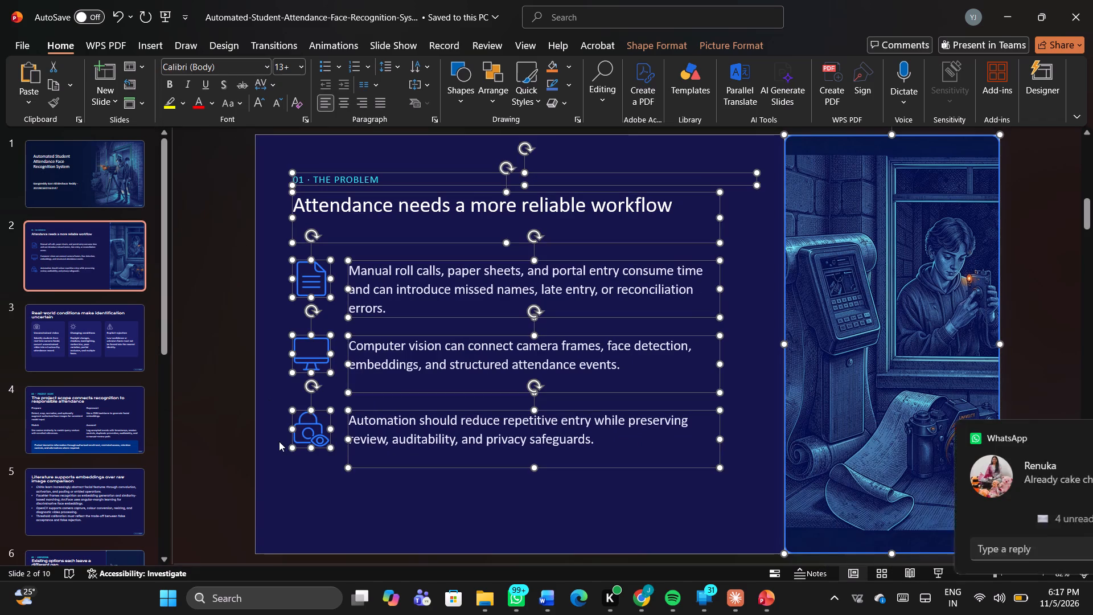
pyautogui.click(279, 441)
# Change the font of all text on slide 3, "Real-world conditions make identification uncertain", to Calibri (Body).
pyautogui.click(79, 343)
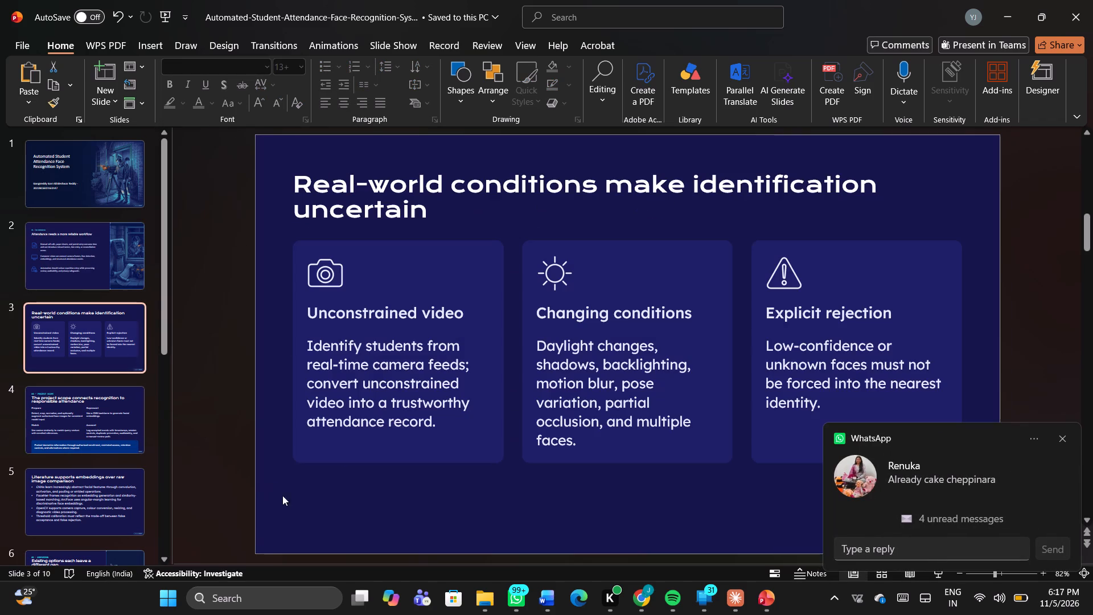
pyautogui.click(335, 520)
pyautogui.hotkey('ctrl', 'a')
pyautogui.click(335, 520)
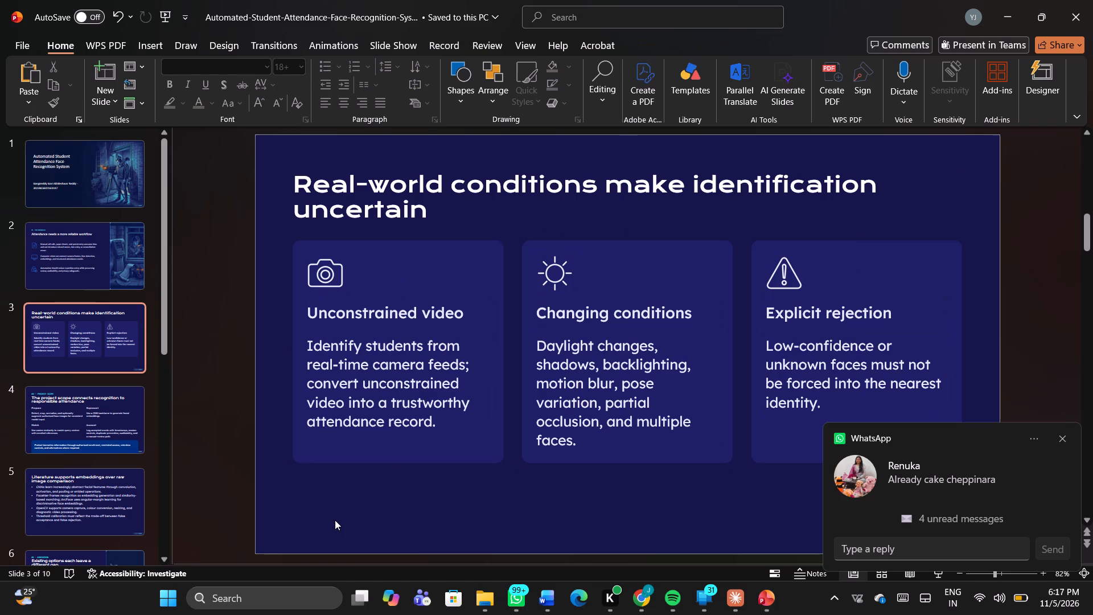
pyautogui.click(327, 521)
pyautogui.hotkey('ctrl', 'a')
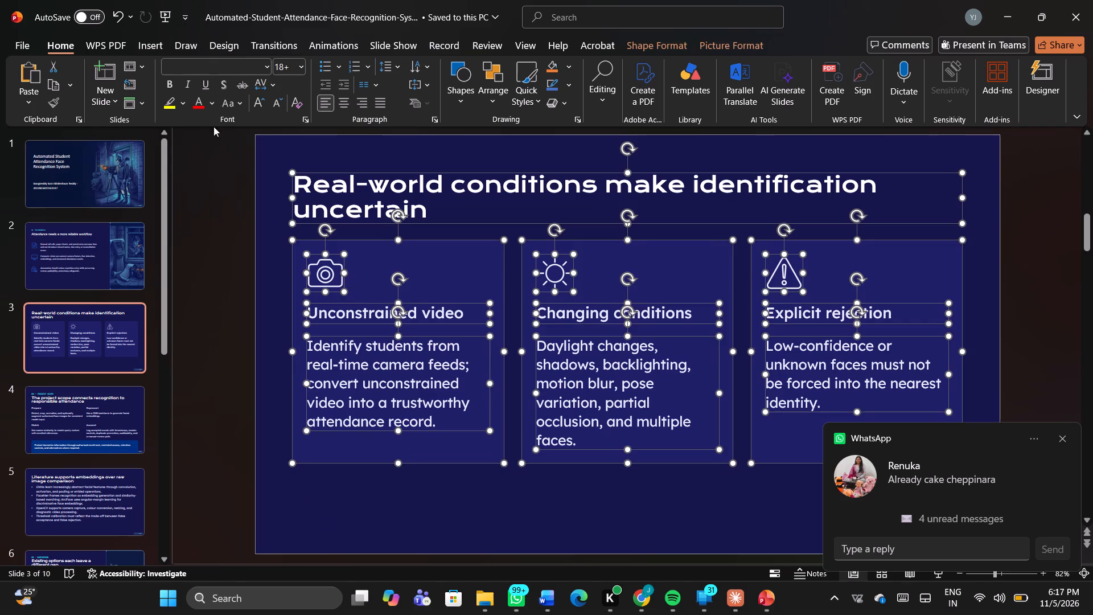
pyautogui.click(269, 61)
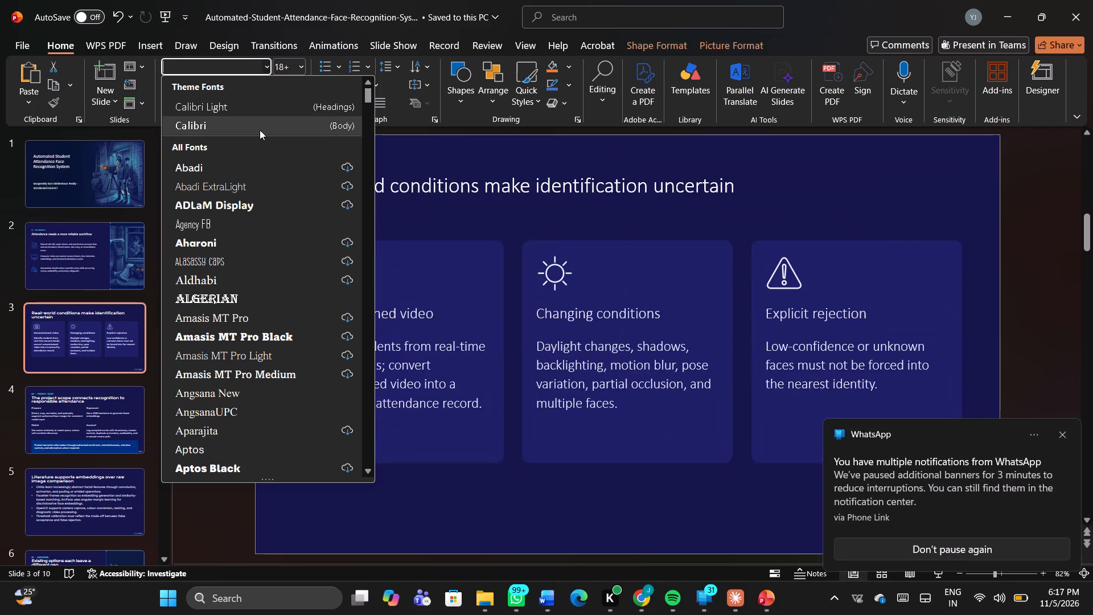
pyautogui.click(250, 126)
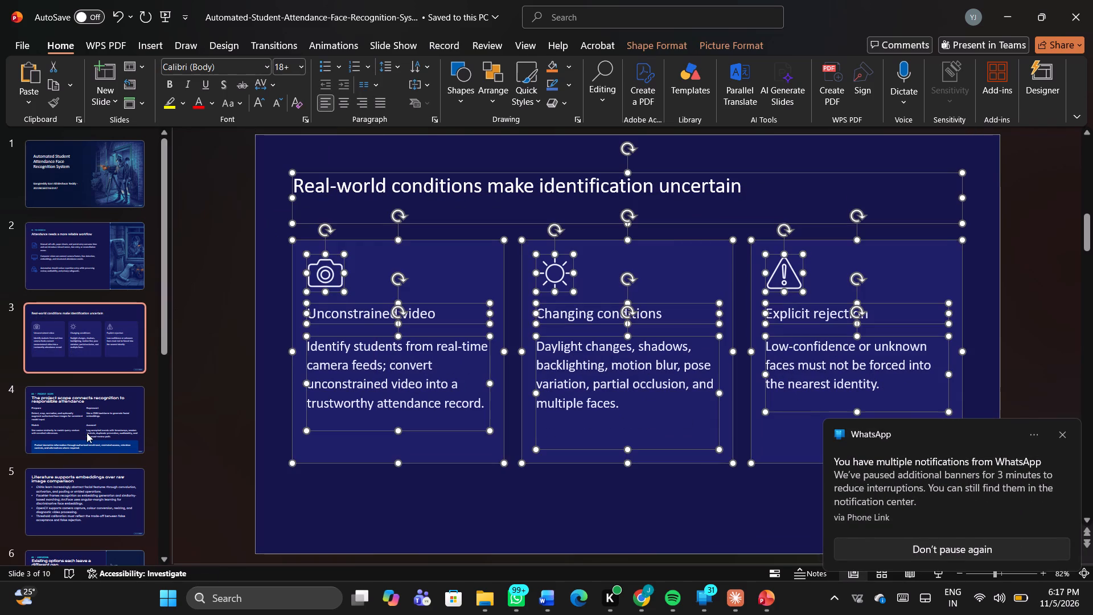
# Change the font of all text on slide 4, the project scope slide, to Calibri (Body).
pyautogui.click(87, 433)
pyautogui.click(281, 523)
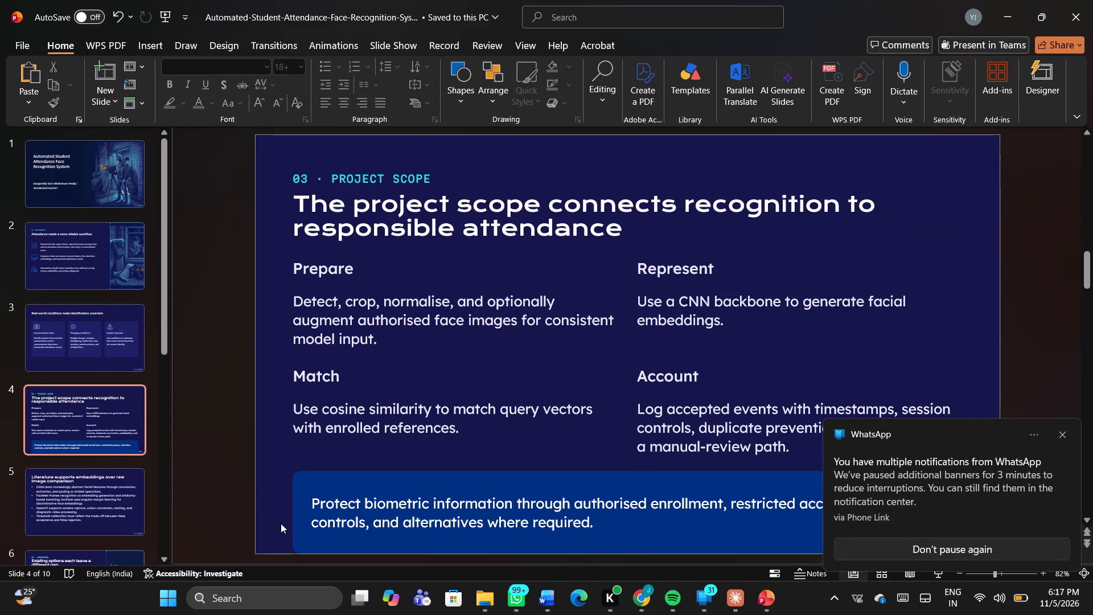
pyautogui.hotkey('ctrl', 'a')
pyautogui.click(264, 71)
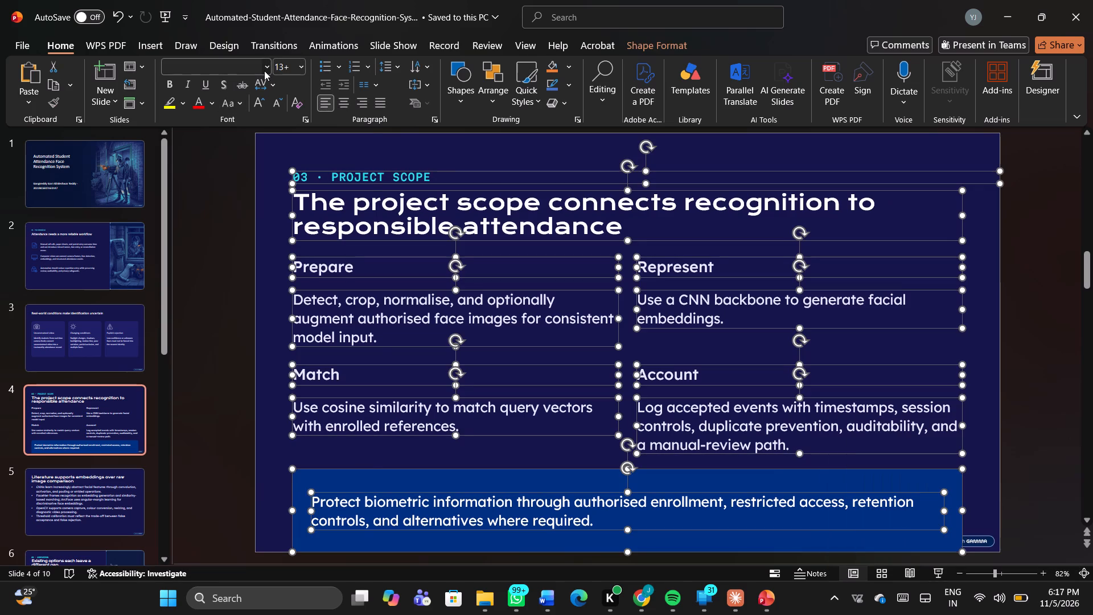
pyautogui.click(223, 128)
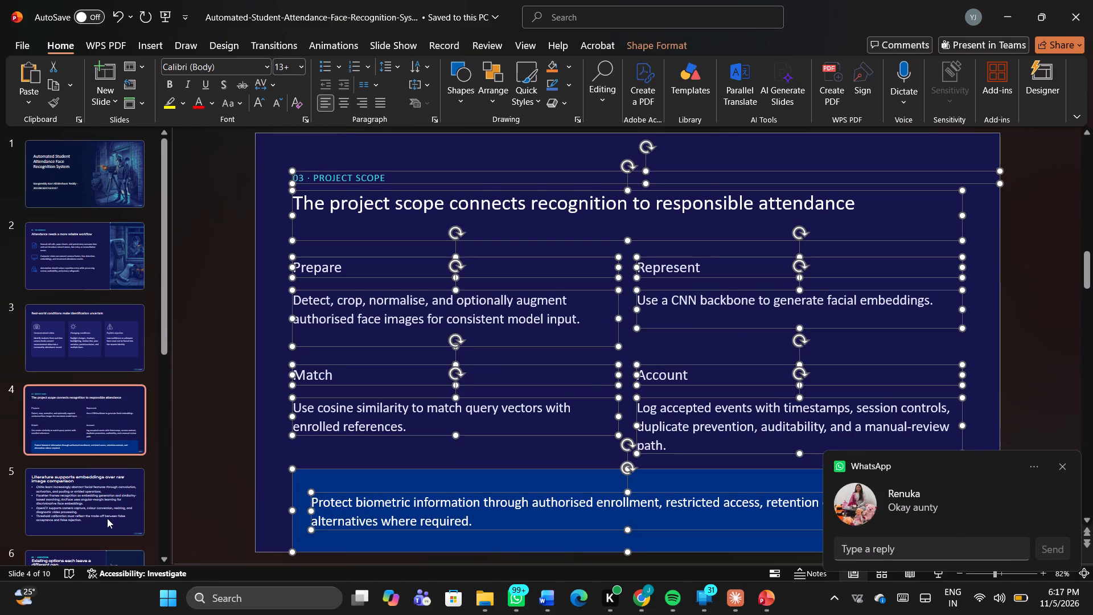
# Change the font of all text on slide 5, the literature slide, to Calibri (Body).
pyautogui.click(105, 525)
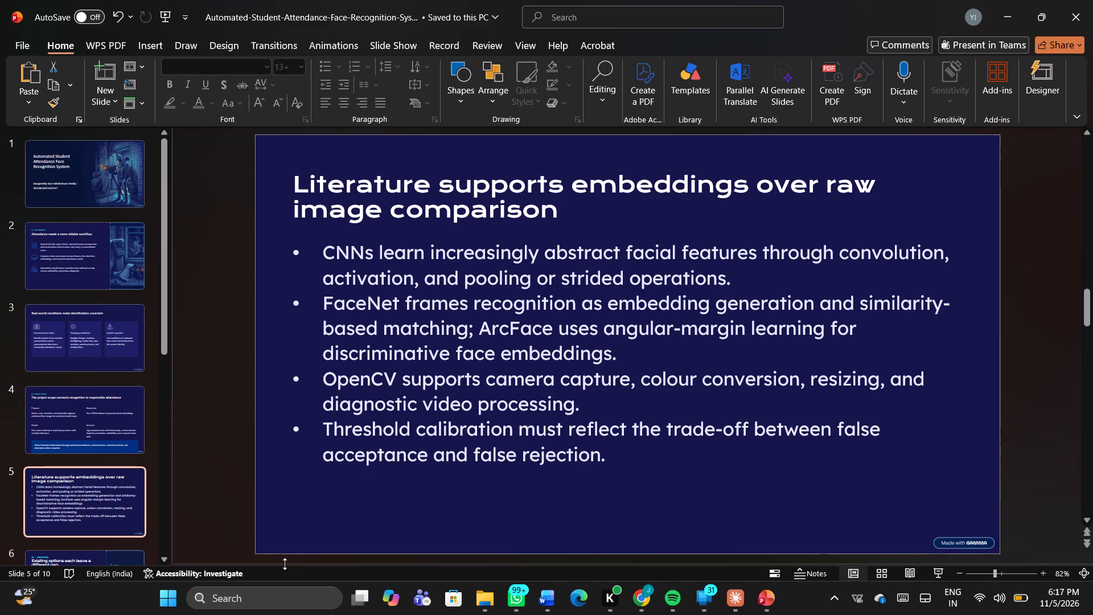
pyautogui.click(312, 540)
pyautogui.hotkey('ctrl', 'a')
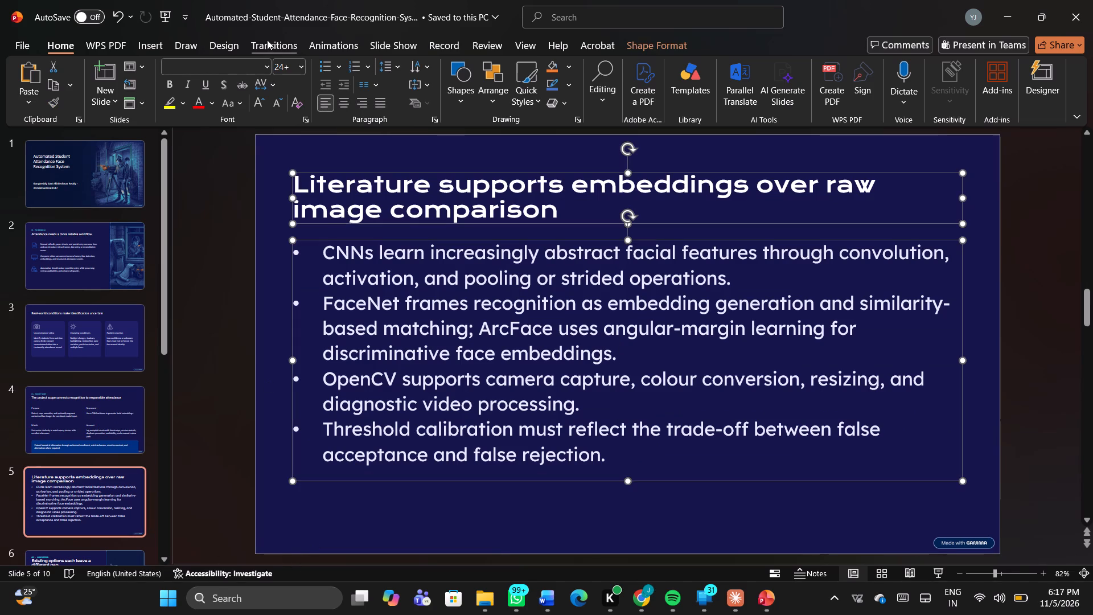
pyautogui.click(264, 64)
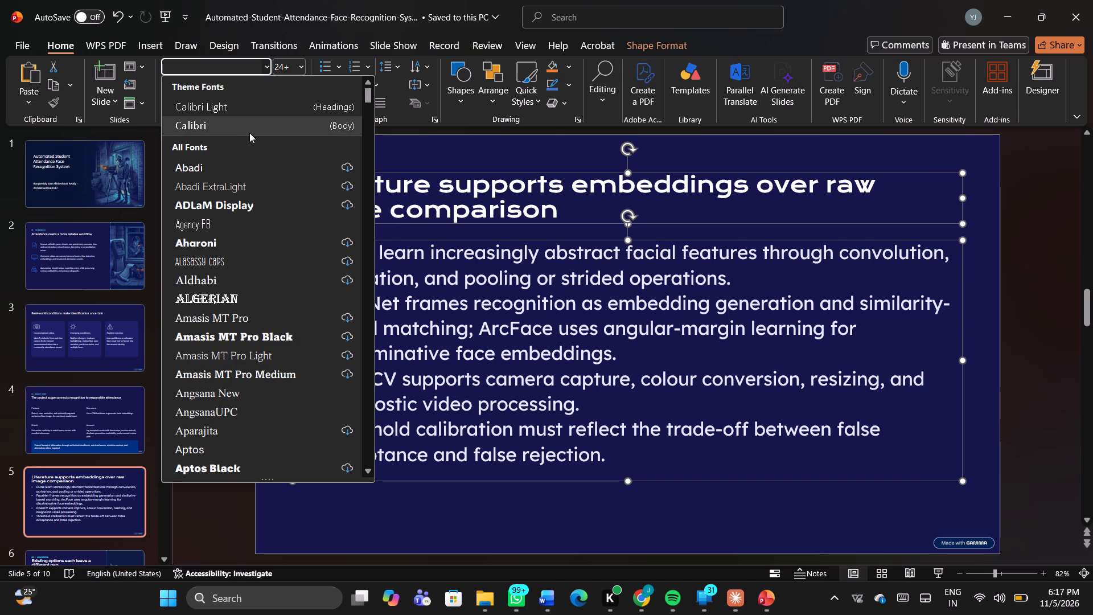
pyautogui.click(250, 133)
# Select everything on slide 6, the comparison slide, and change the font to Calibri (Body).
pyautogui.scroll(-1, 93, 388)
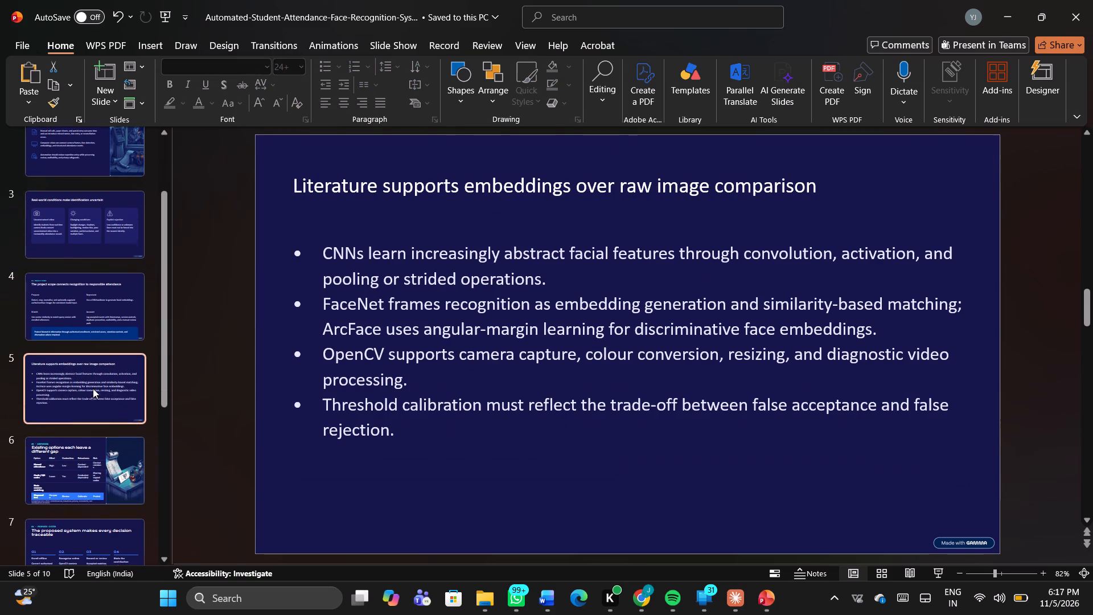
pyautogui.scroll(-1, 93, 388)
pyautogui.click(89, 458)
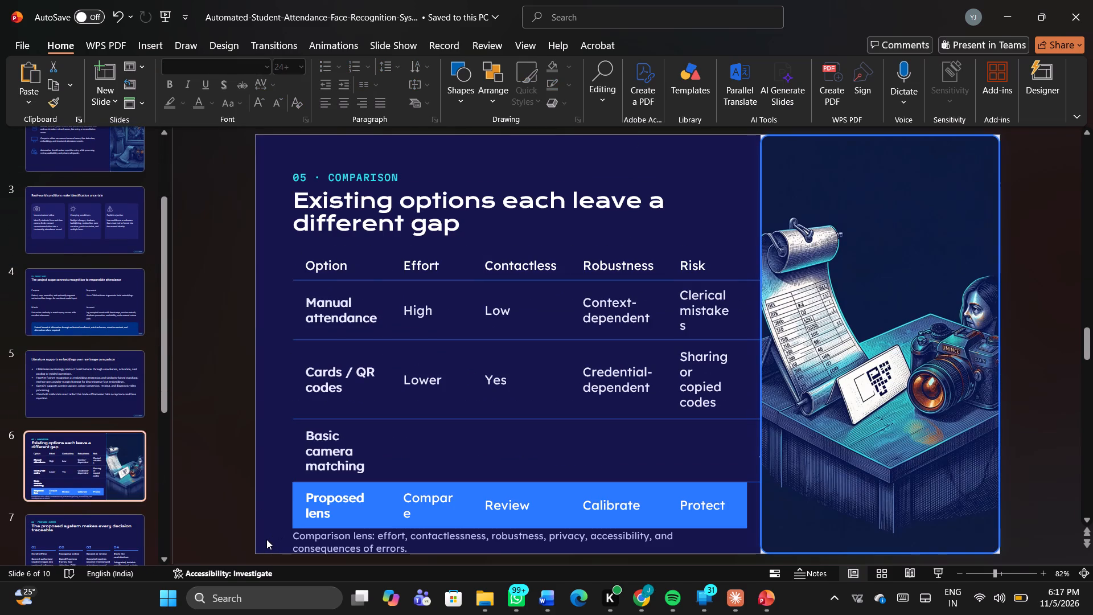
pyautogui.click(266, 539)
pyautogui.hotkey('ctrl', 'a')
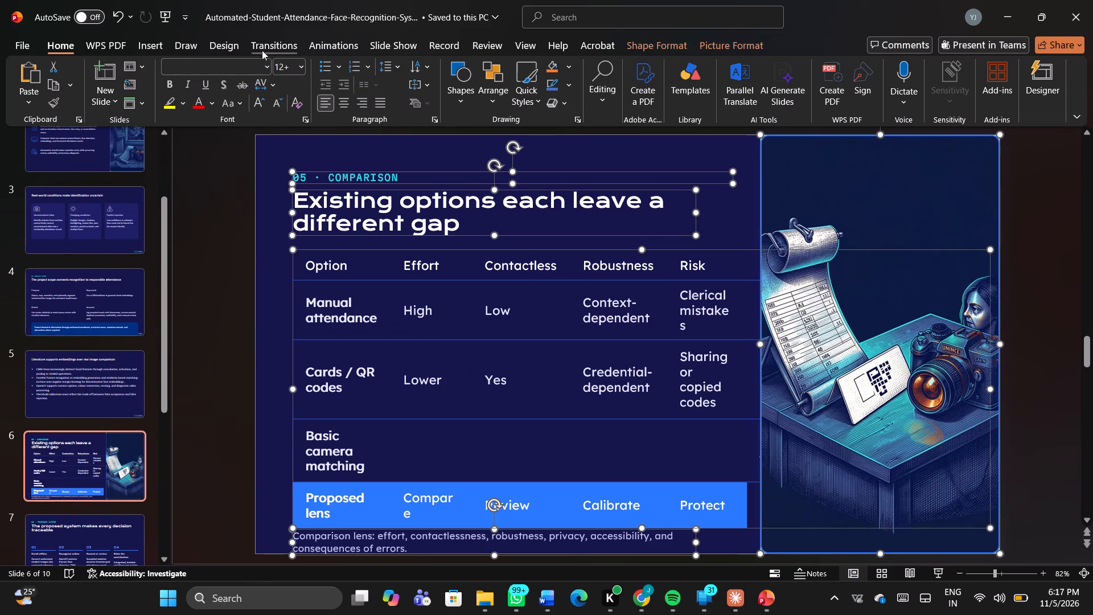
pyautogui.click(267, 67)
pyautogui.click(229, 130)
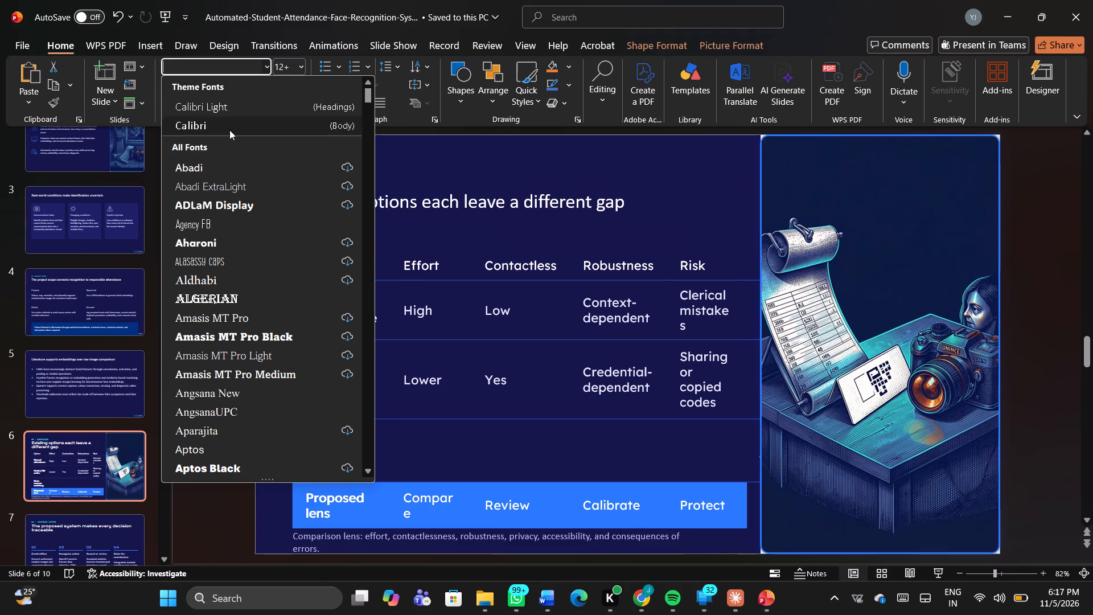
# Delete the "Comparison lens" note below the table on slide 6.
pyautogui.click(324, 550)
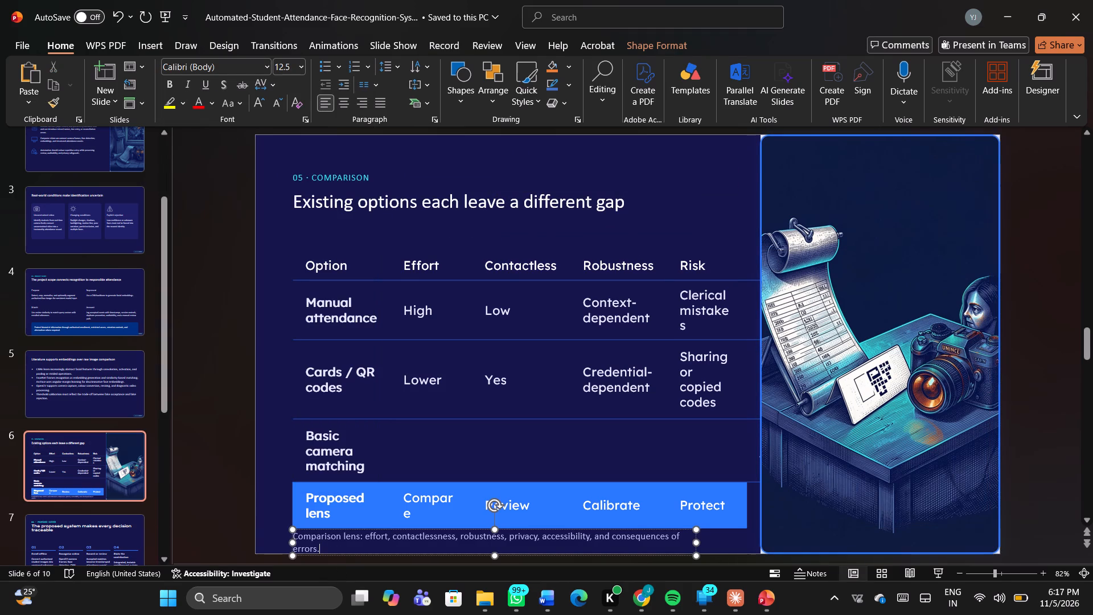
pyautogui.hotkey('ctrl', 'a')
pyautogui.press('BackSpace')
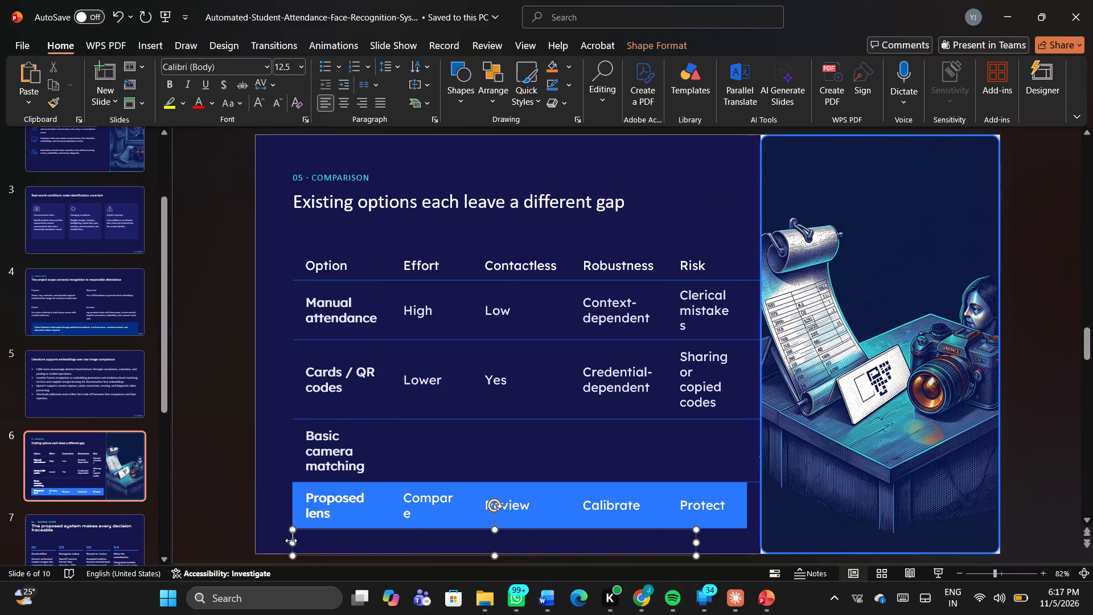
# Change the font of all text on slide 7, the proposed system slide, to Calibri (Body).
pyautogui.click(74, 532)
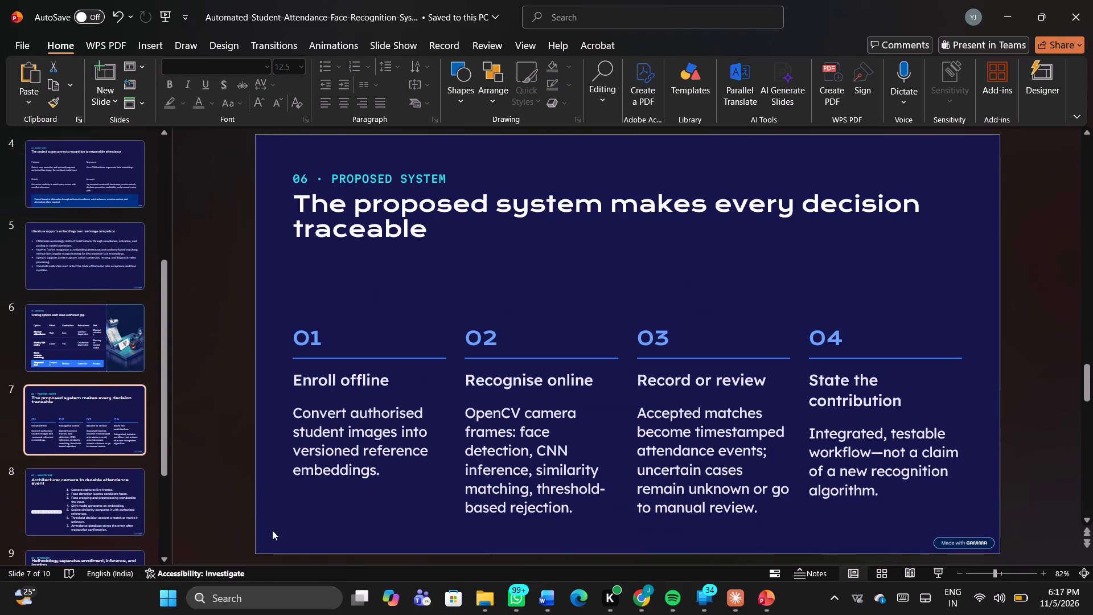
pyautogui.click(274, 532)
pyautogui.hotkey('ctrl', 'a')
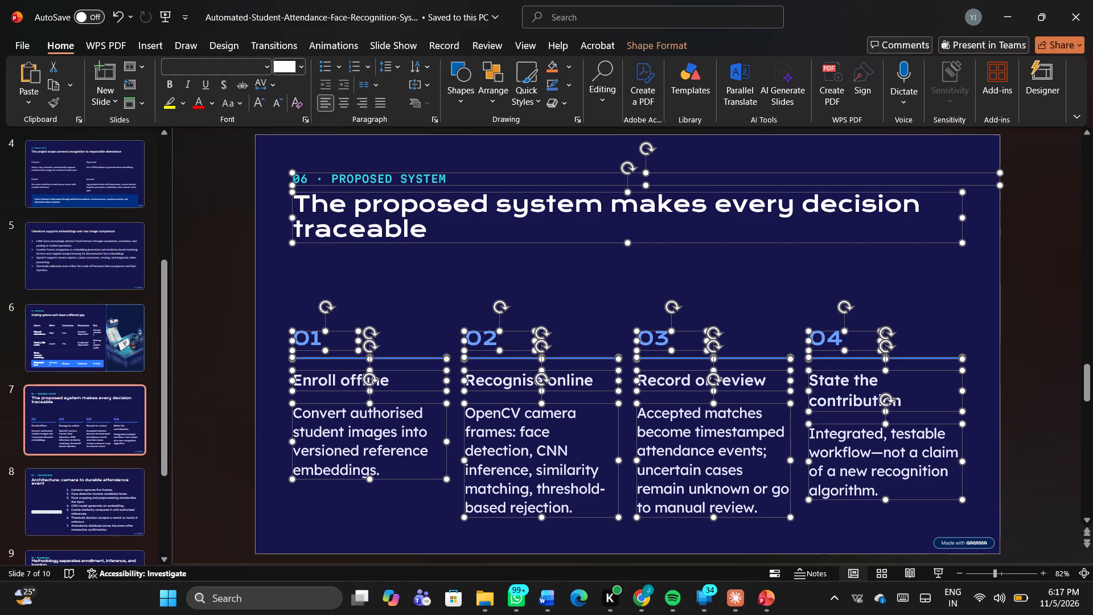
pyautogui.click(261, 71)
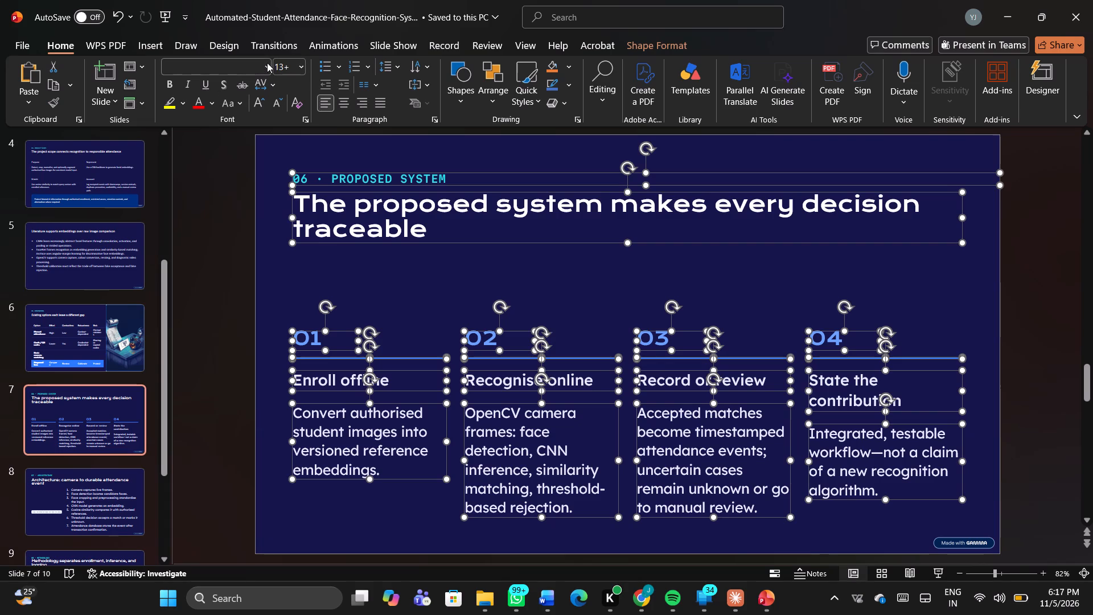
pyautogui.click(267, 63)
pyautogui.click(227, 132)
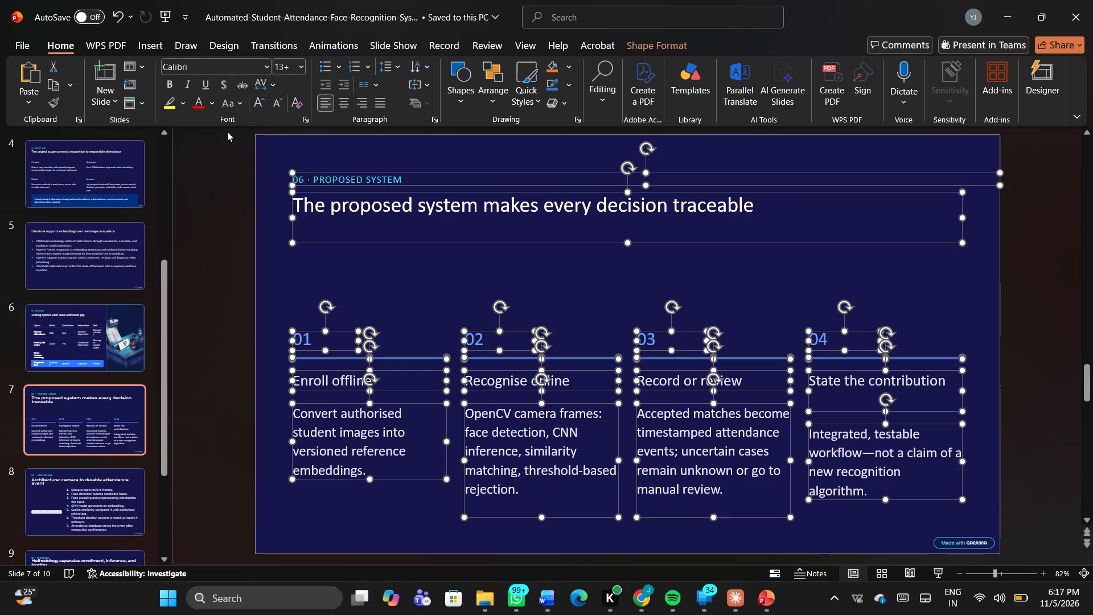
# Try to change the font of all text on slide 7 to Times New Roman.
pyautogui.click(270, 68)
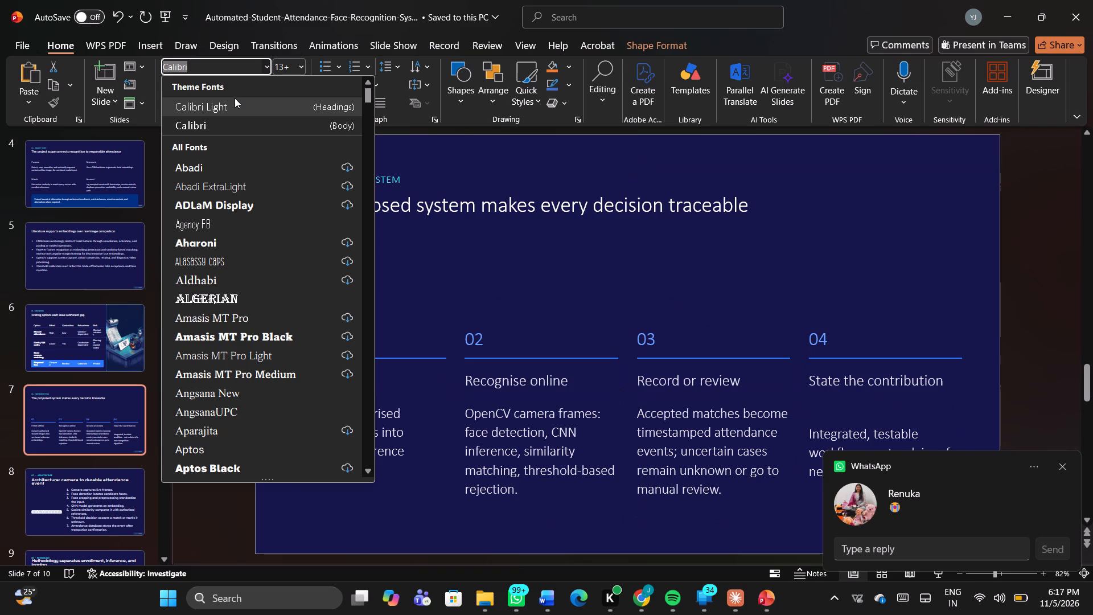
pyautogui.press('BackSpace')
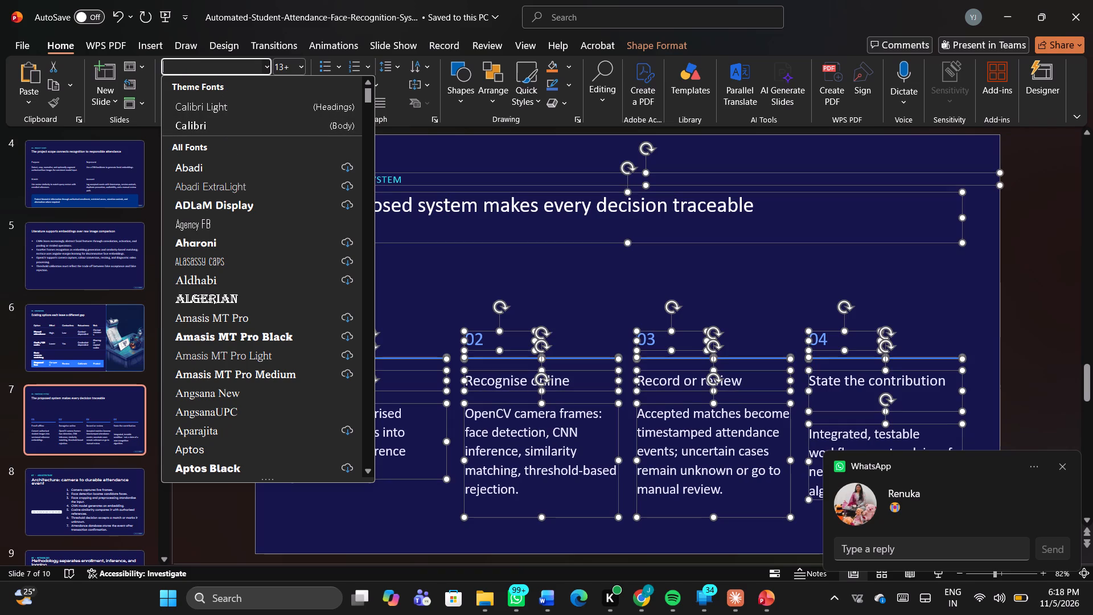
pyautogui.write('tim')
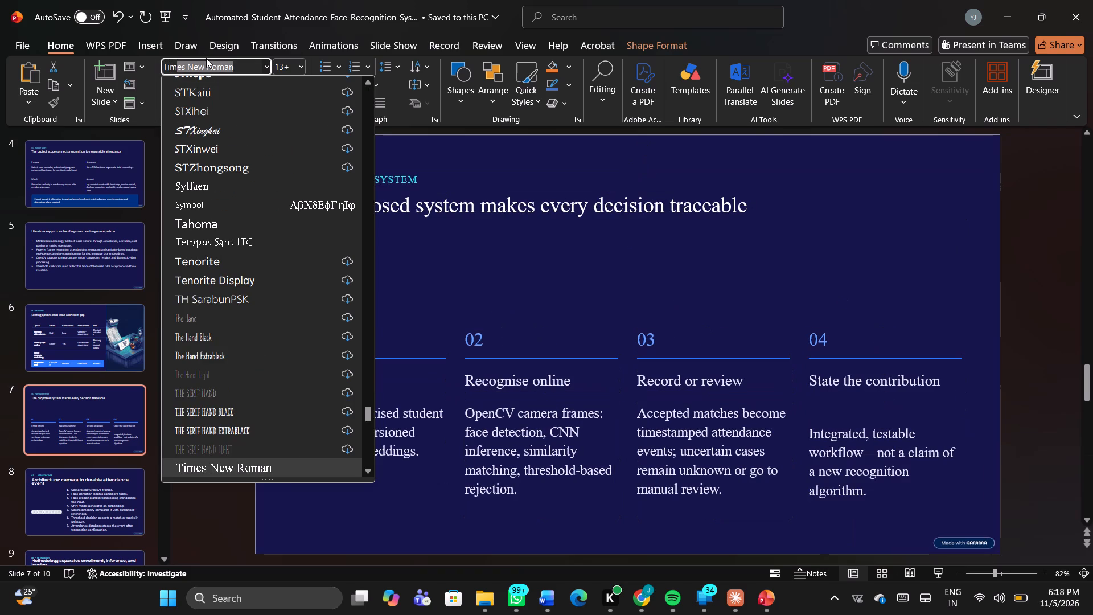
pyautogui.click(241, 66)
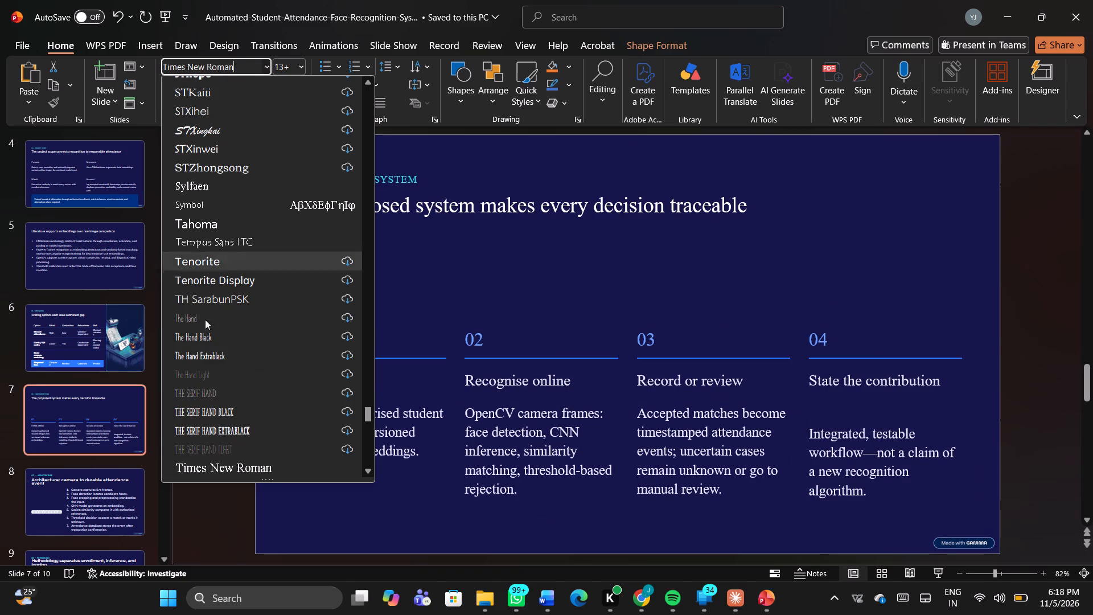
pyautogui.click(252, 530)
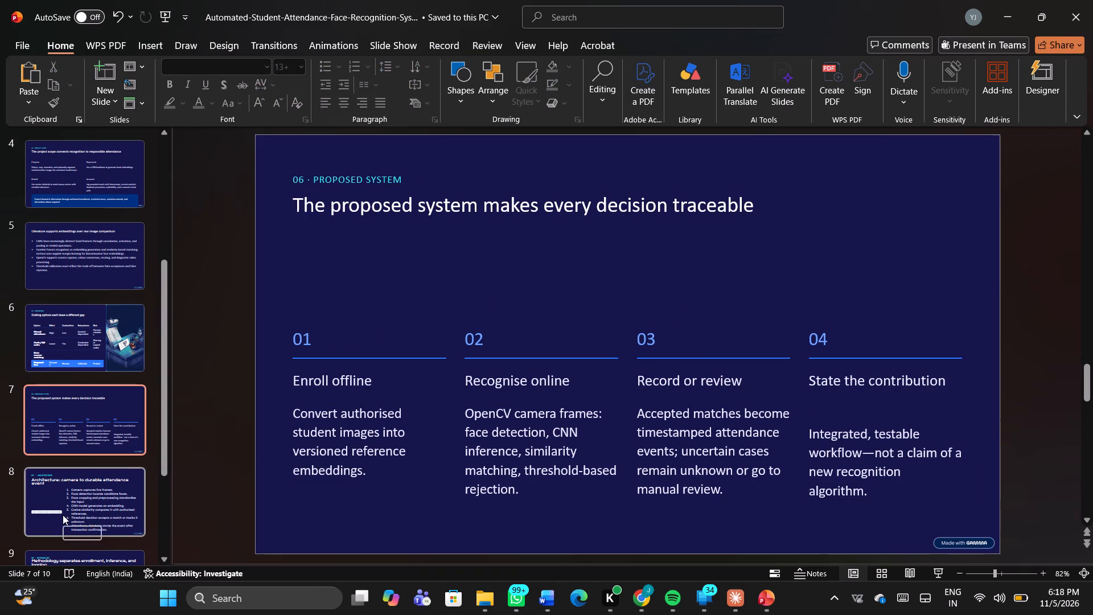
# Change the font of all text on slide 8, the architecture slide, to Times New Roman.
pyautogui.click(63, 515)
pyautogui.click(264, 544)
pyautogui.hotkey('ctrl', 'a')
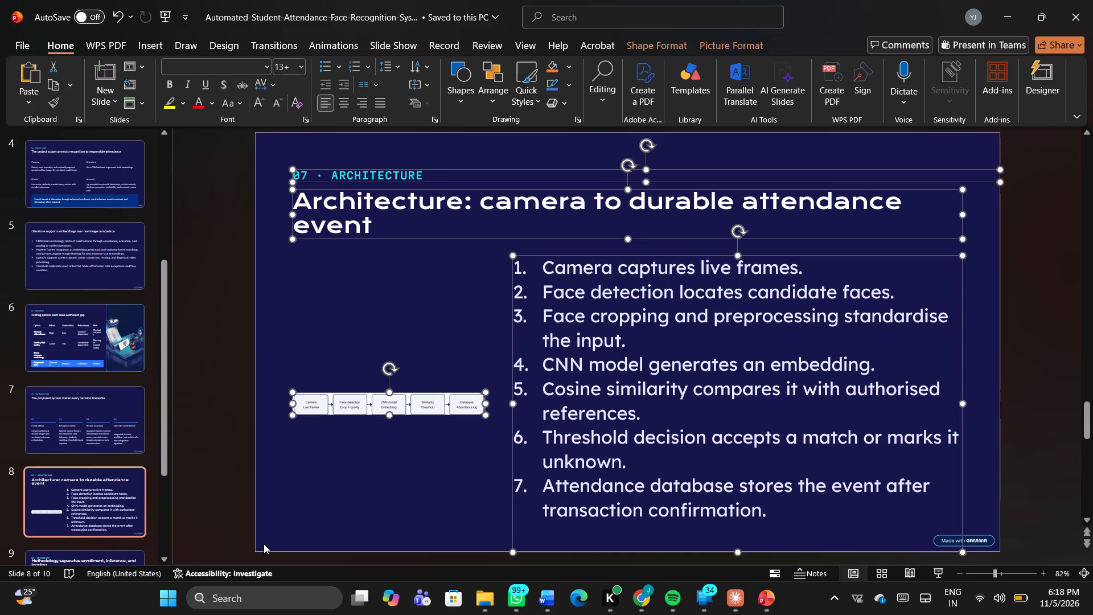
pyautogui.click(268, 63)
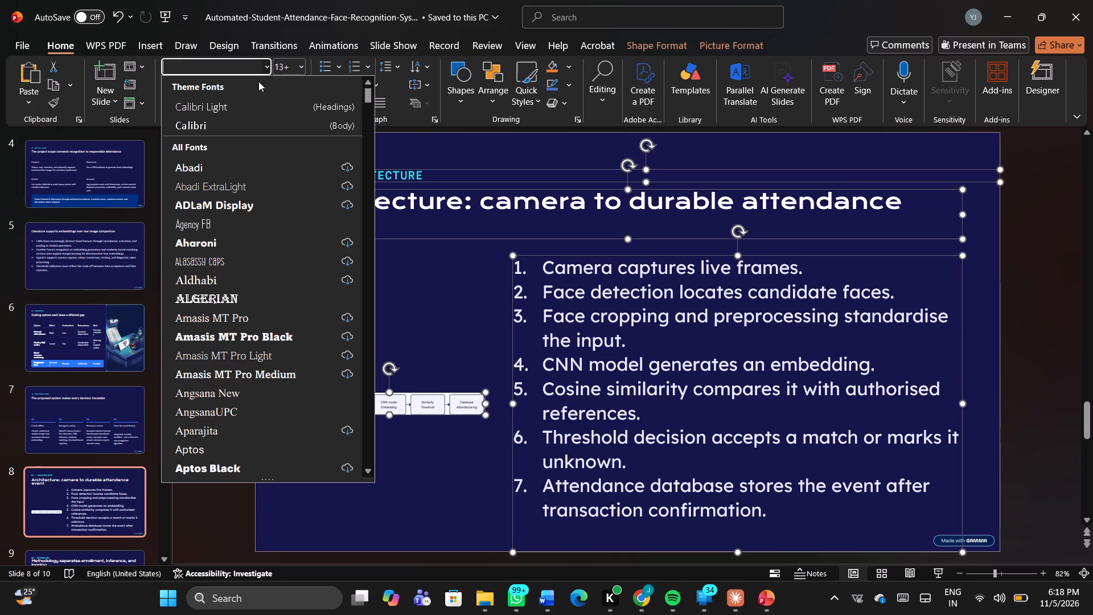
pyautogui.click(214, 65)
pyautogui.write('tim')
pyautogui.press('Return')
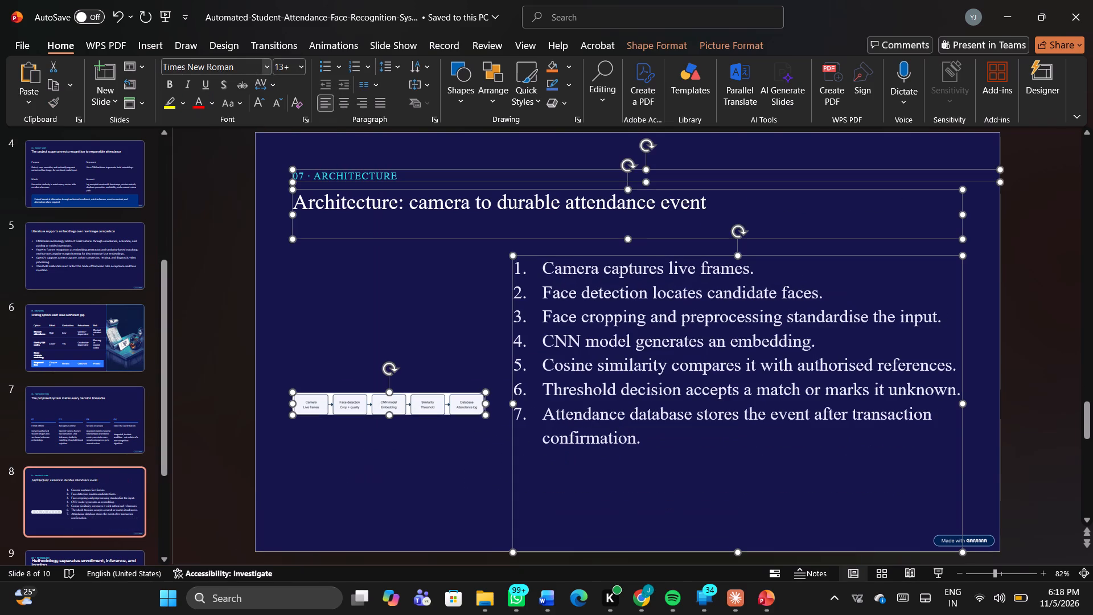
# Change the font of all text on slide 9, the methodology slide, to Times New Roman.
pyautogui.click(81, 548)
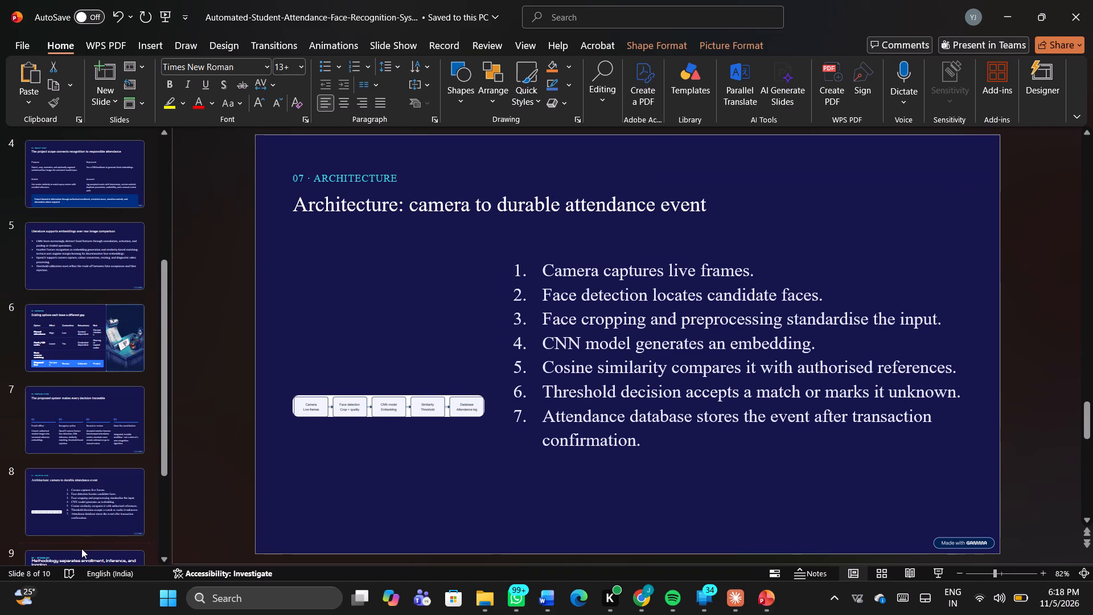
pyautogui.rightClick(93, 554)
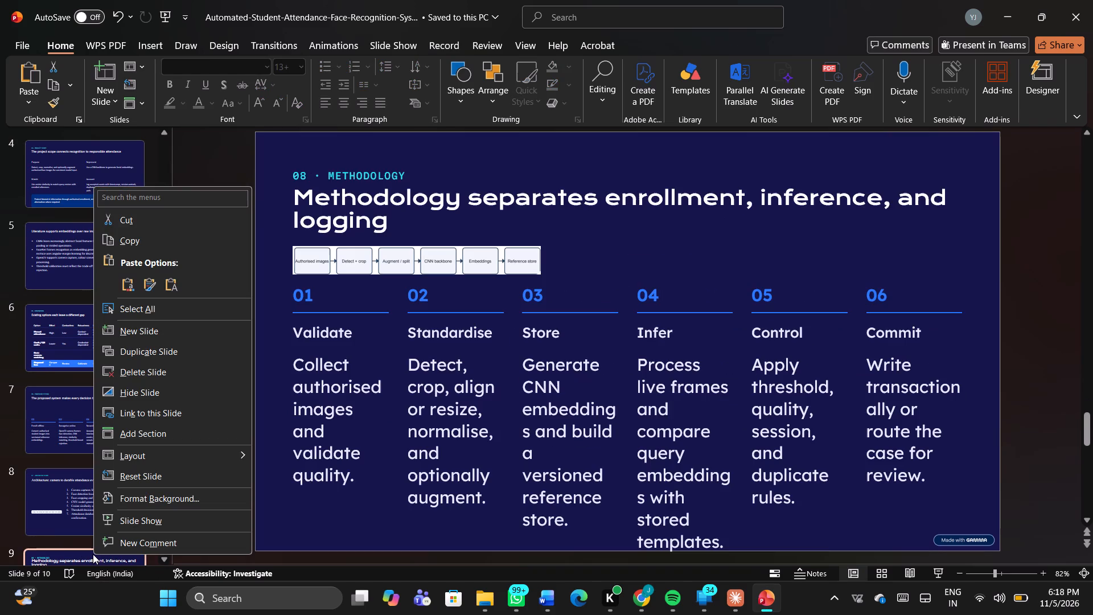
pyautogui.scroll(-1, 93, 554)
pyautogui.scroll(-8, 35, 485)
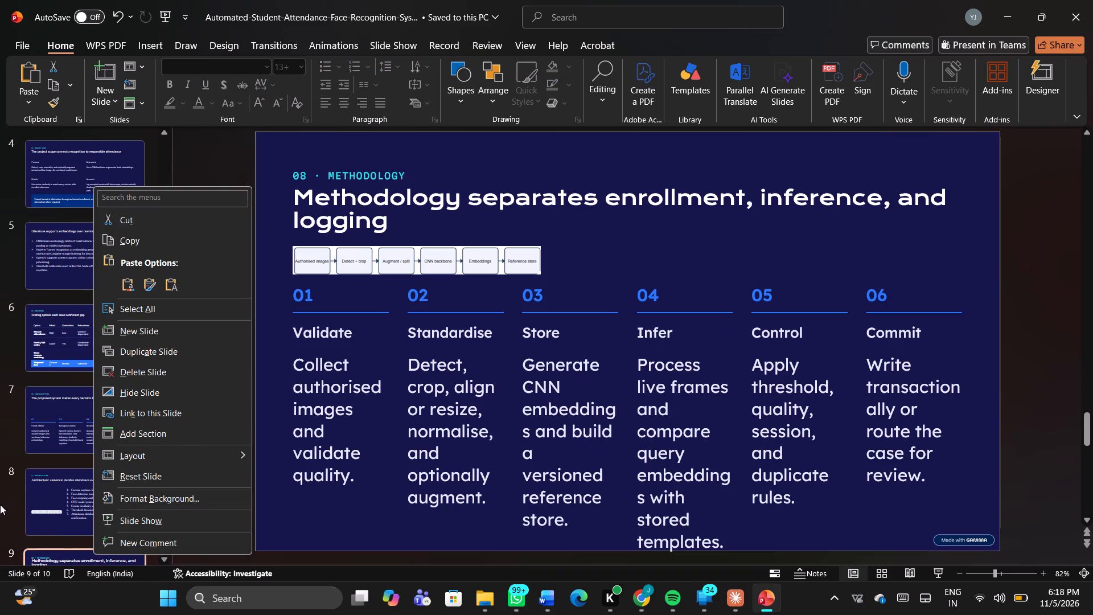
pyautogui.click(0, 505)
pyautogui.scroll(-4, 82, 509)
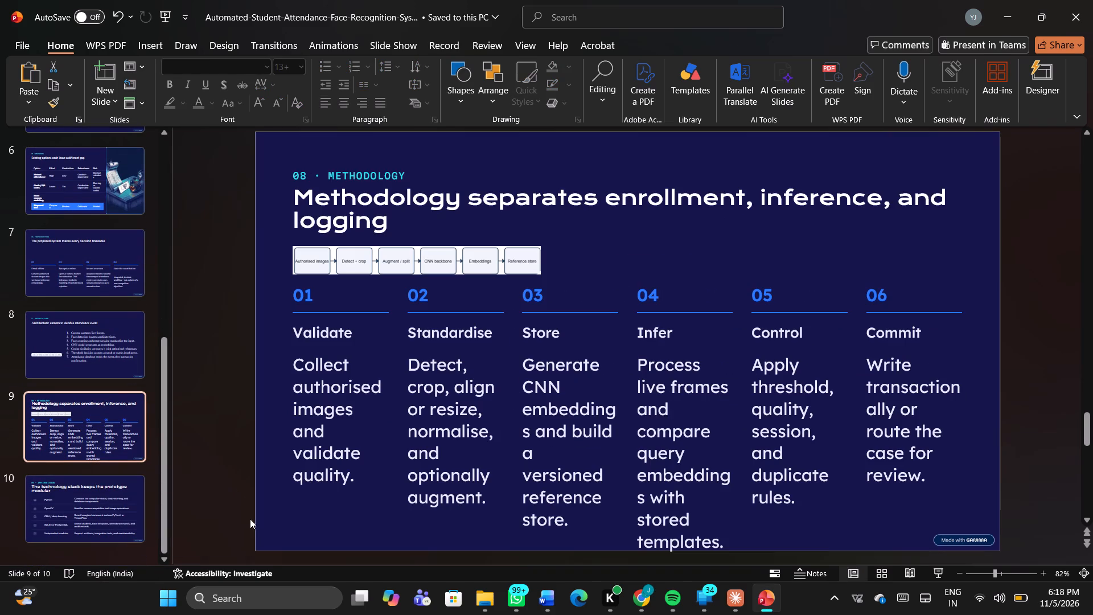
pyautogui.click(272, 531)
pyautogui.hotkey('ctrl', 'a')
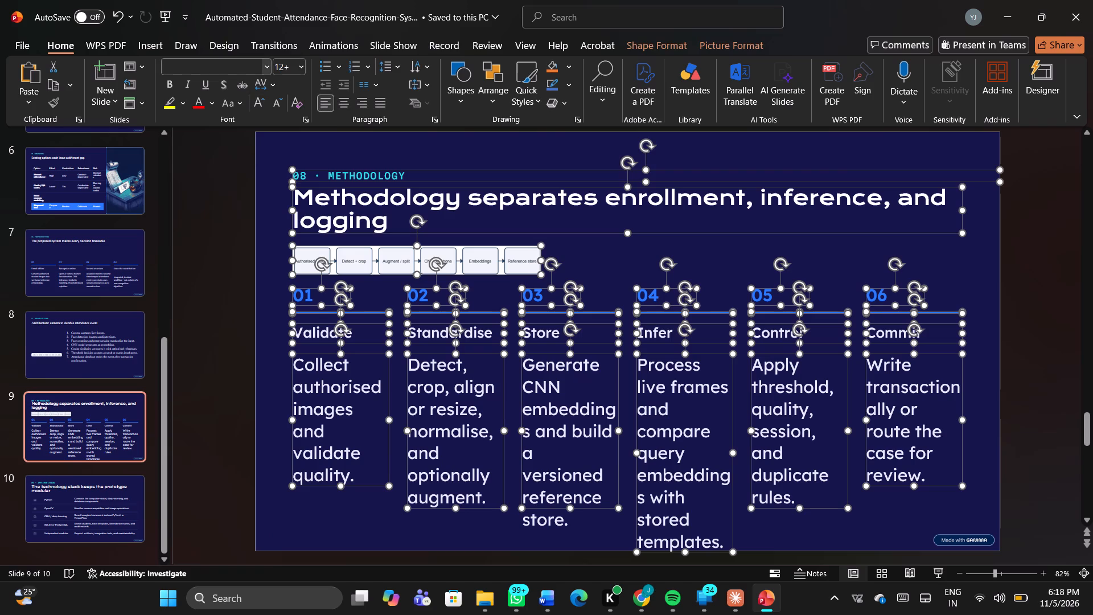
pyautogui.click(234, 68)
pyautogui.write('ti')
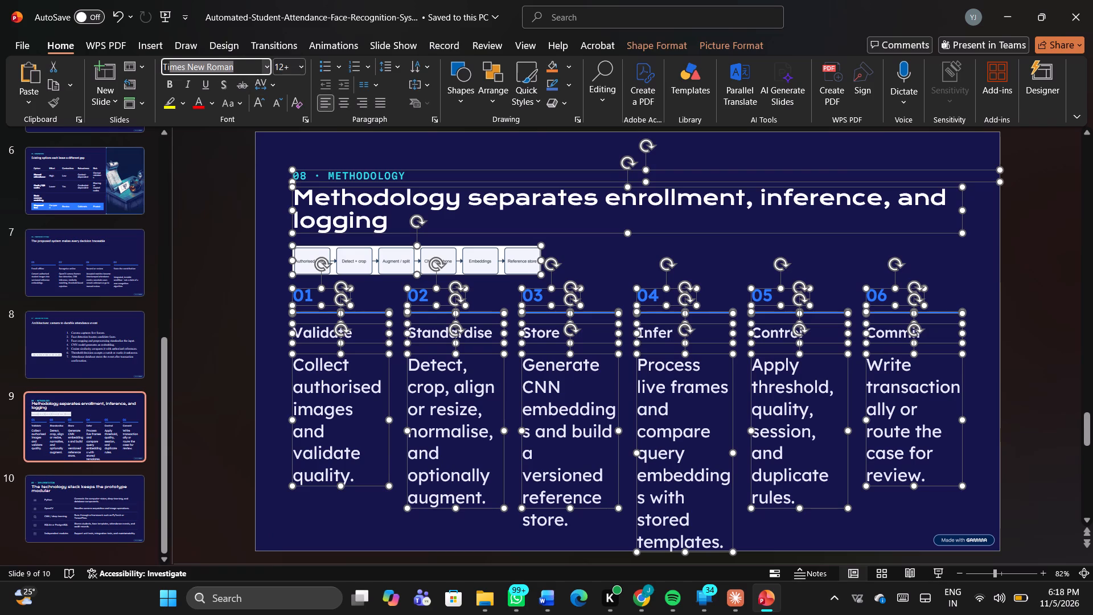
pyautogui.press('Return')
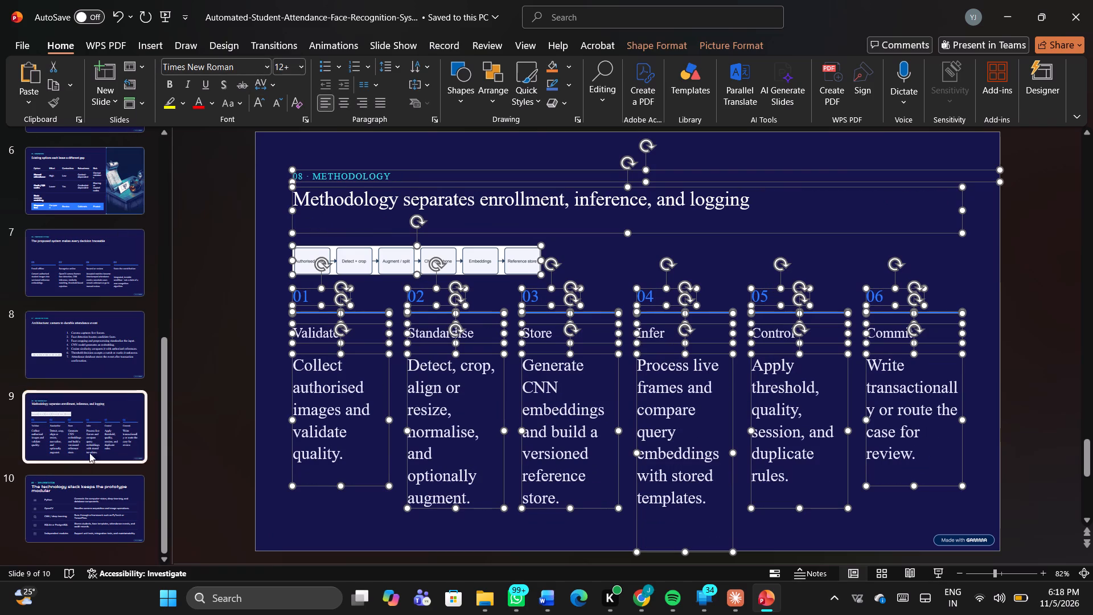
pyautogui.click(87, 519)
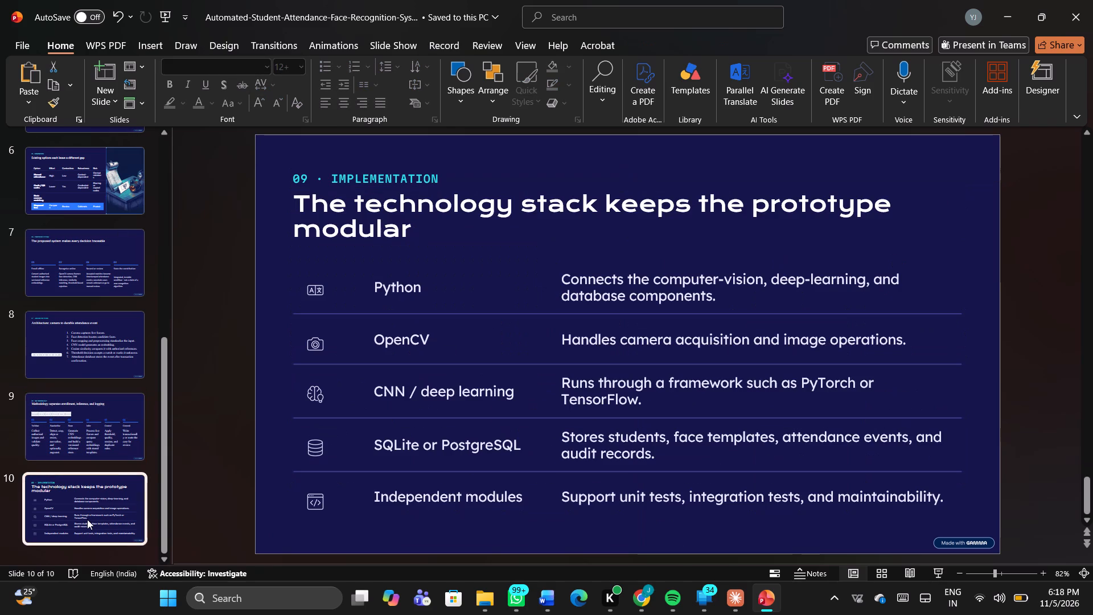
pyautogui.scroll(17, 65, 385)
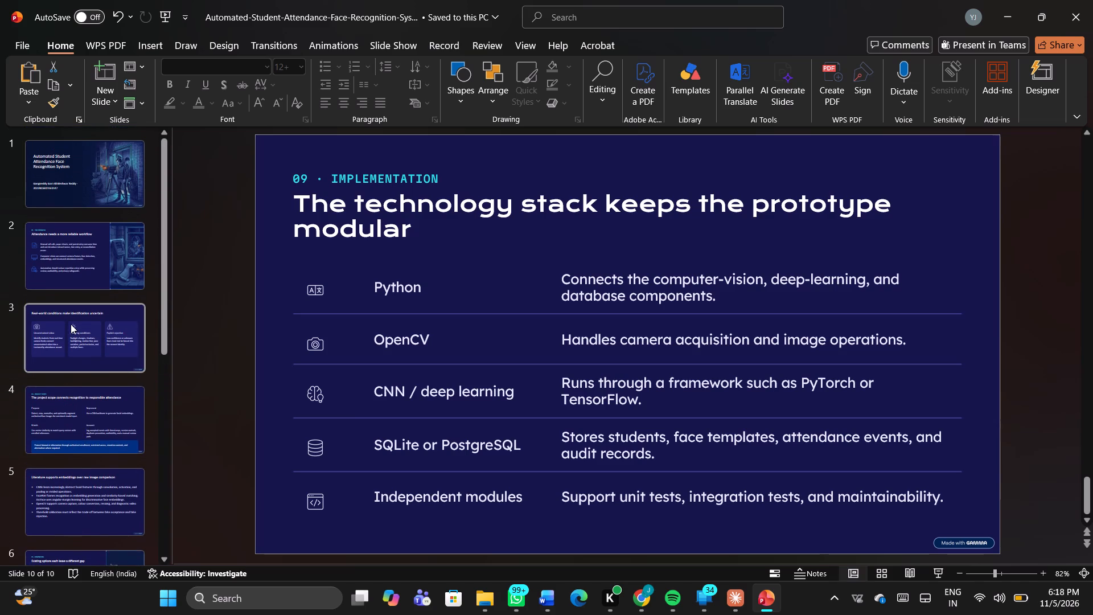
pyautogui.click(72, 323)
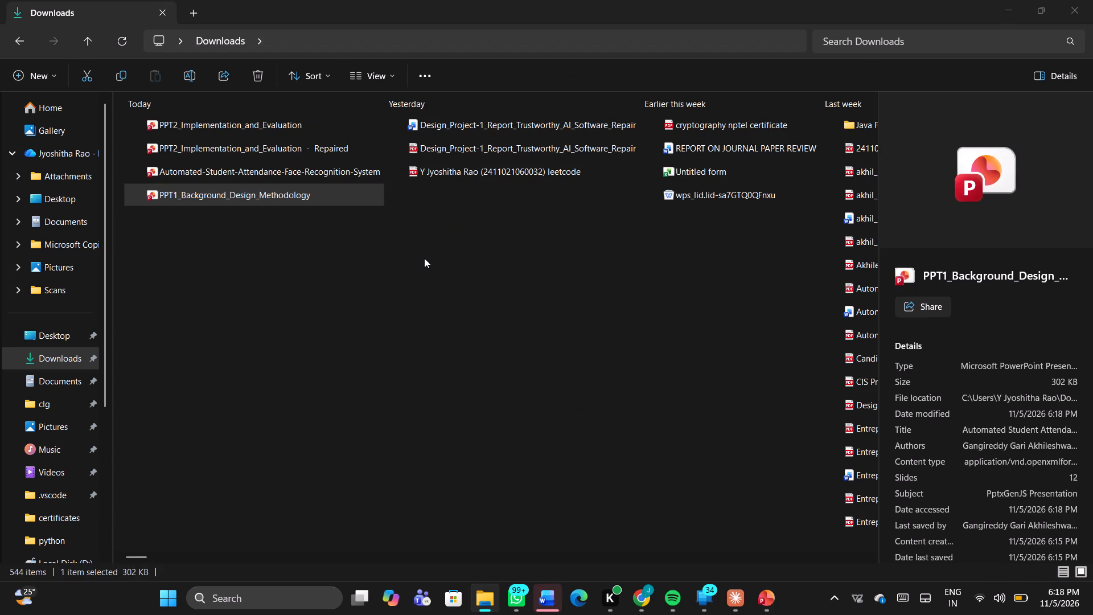
pyautogui.click(558, 67)
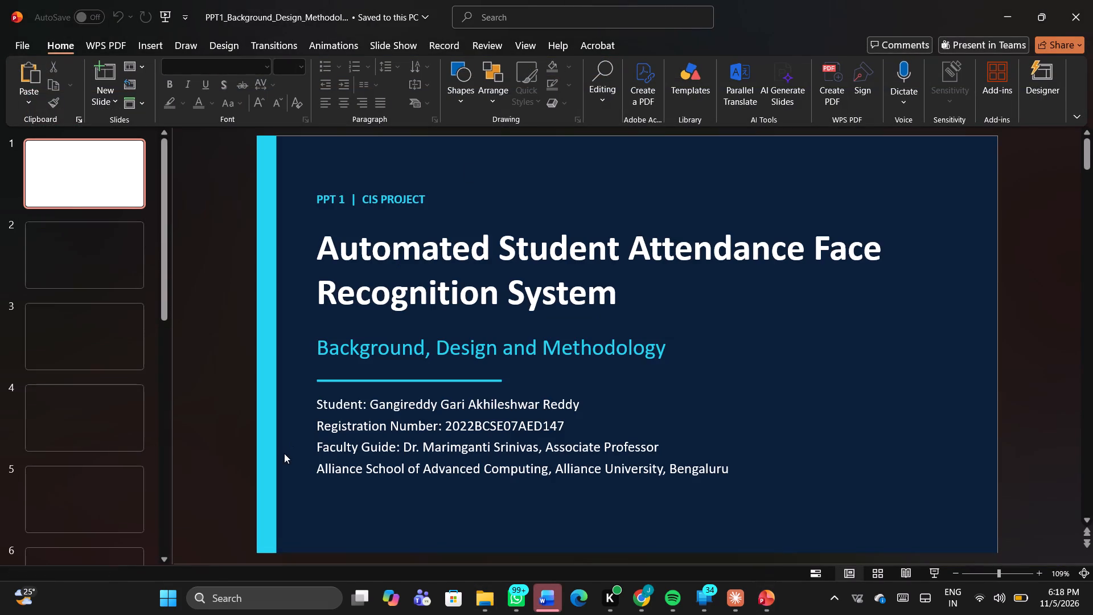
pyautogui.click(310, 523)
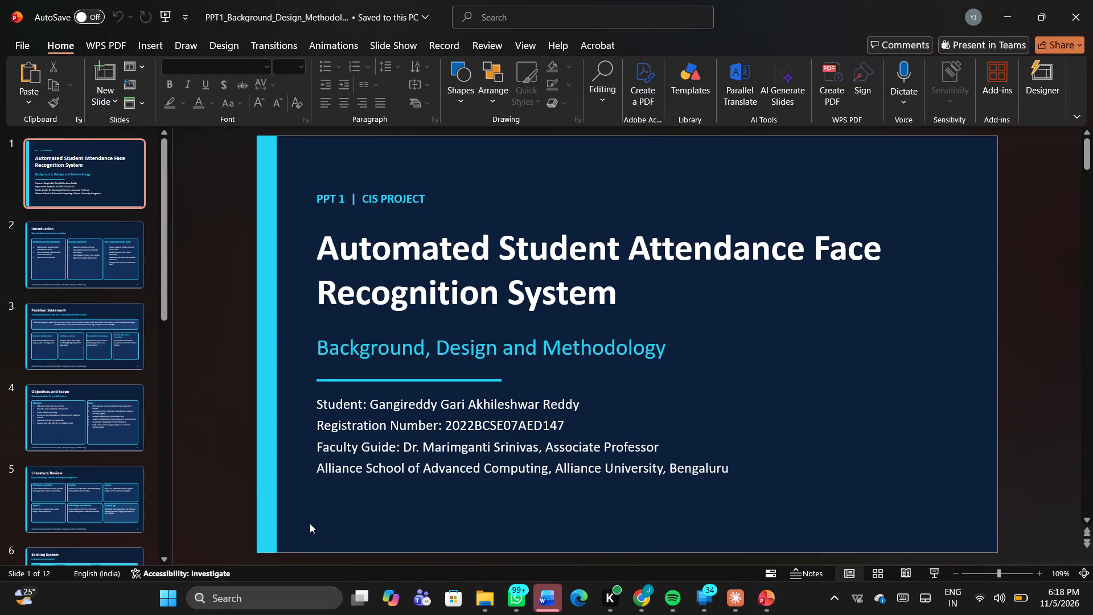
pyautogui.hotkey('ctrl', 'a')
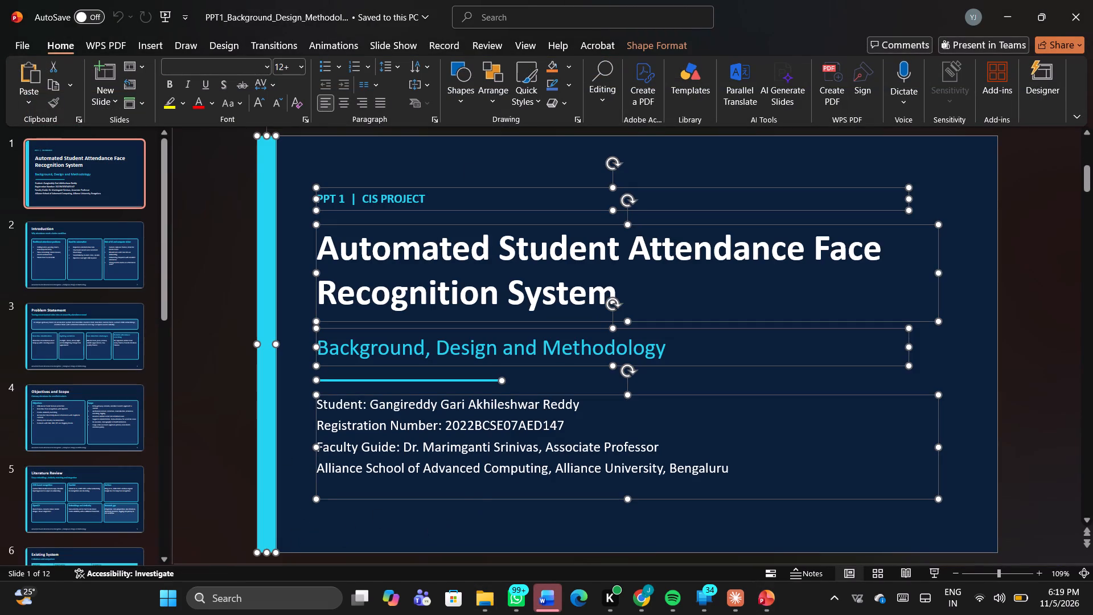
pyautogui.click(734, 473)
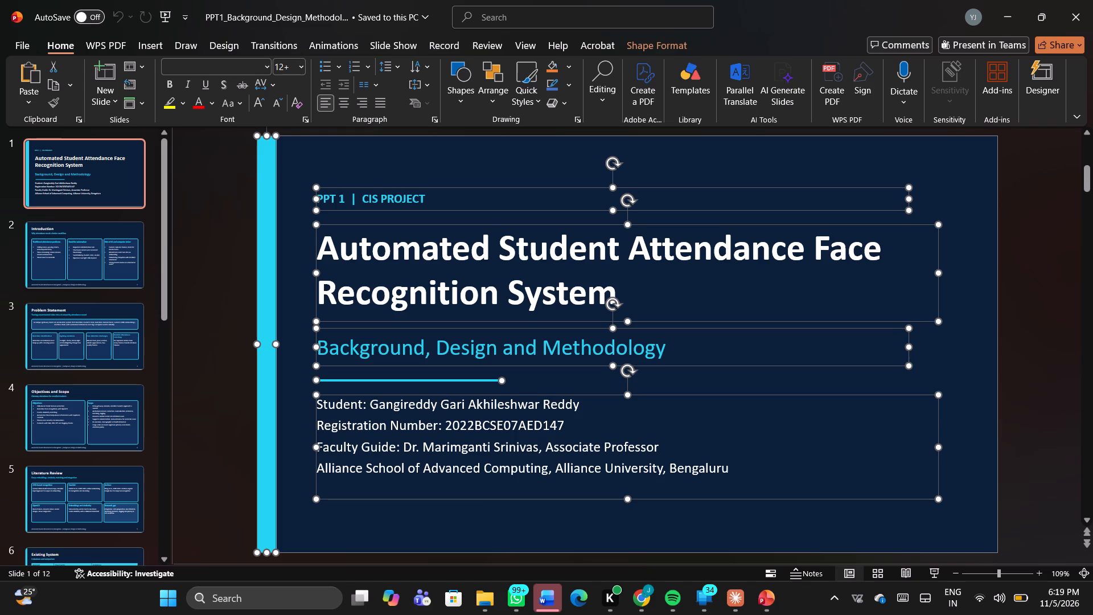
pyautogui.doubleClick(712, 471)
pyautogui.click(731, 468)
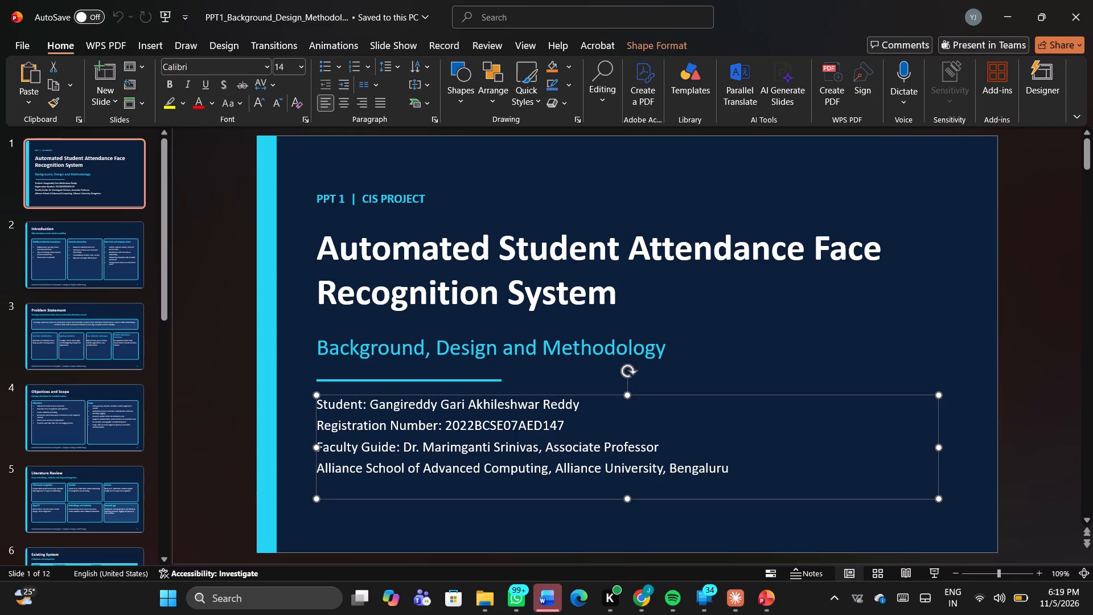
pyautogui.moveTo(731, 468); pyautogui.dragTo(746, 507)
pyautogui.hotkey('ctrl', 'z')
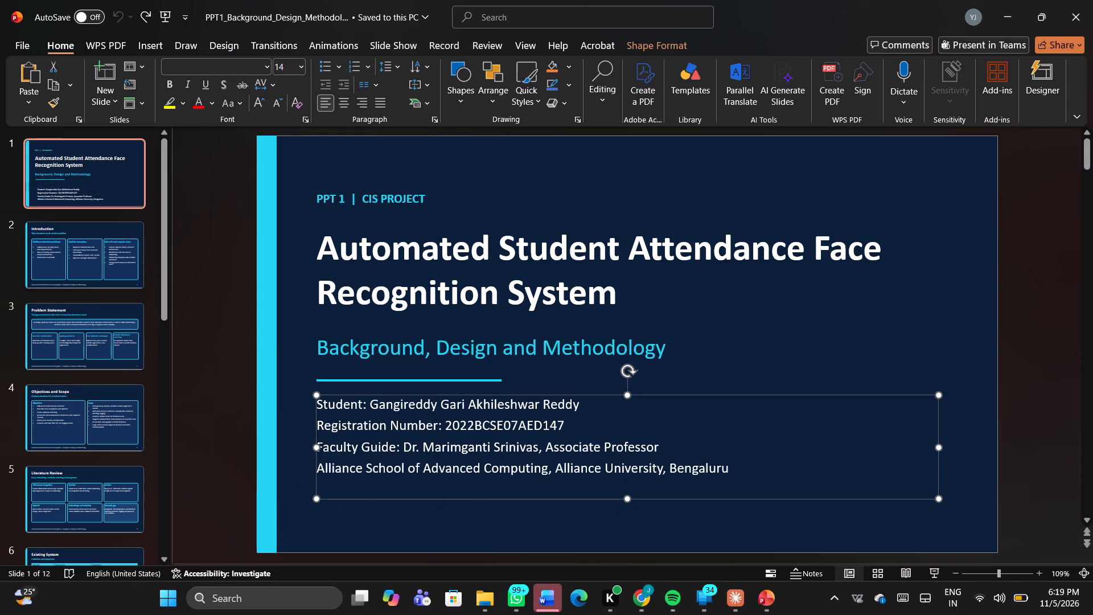
# Delete the faculty guide and university lines below the registration number on the title slide.
pyautogui.click(658, 467)
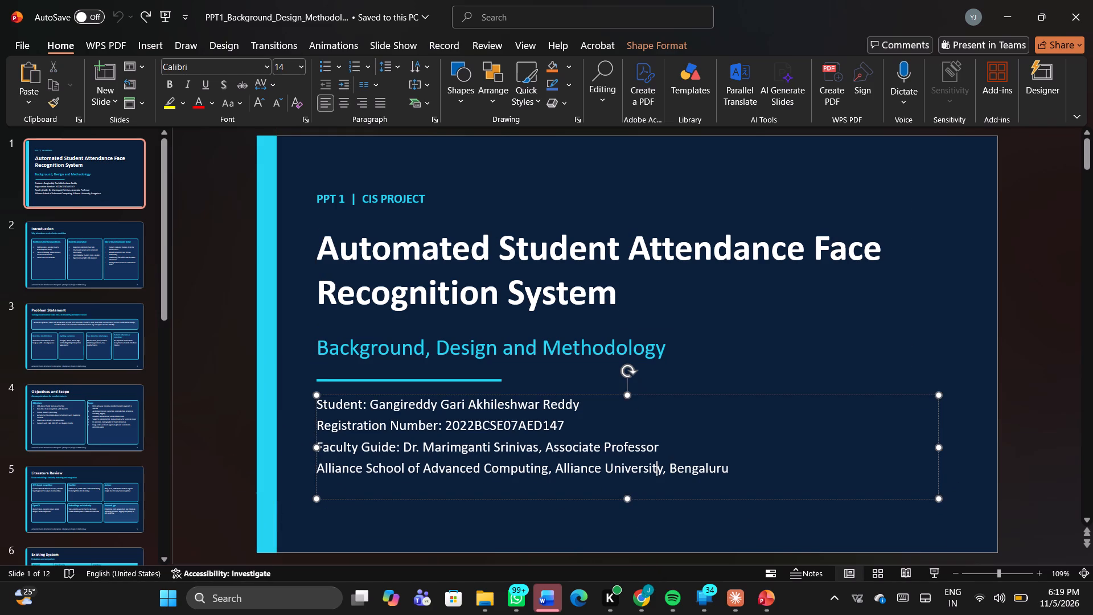
pyautogui.press('Right')
pyautogui.press('Right')
pyautogui.press('Right')
pyautogui.press('Right')
pyautogui.press('Right')
pyautogui.press('Right')
pyautogui.press('Right')
pyautogui.press('Right')
pyautogui.press('Right')
pyautogui.press('Right')
pyautogui.press('Right')
pyautogui.press('Right')
pyautogui.press('Right')
pyautogui.press('Right')
pyautogui.press('Right')
pyautogui.press('Right')
pyautogui.moveTo(712, 469); pyautogui.dragTo(383, 452)
pyautogui.press('BackSpace')
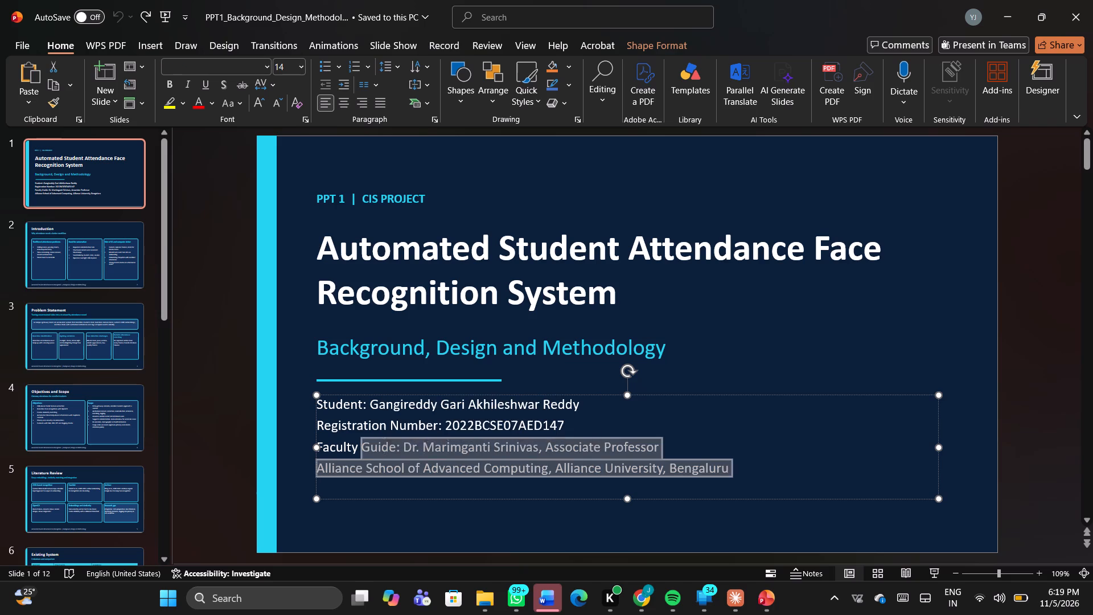
pyautogui.press('BackSpace')
pyautogui.press('BackSpace')
pyautogui.press('BackSpace')
pyautogui.press('BackSpace')
pyautogui.press('BackSpace')
pyautogui.press('BackSpace')
pyautogui.press('BackSpace')
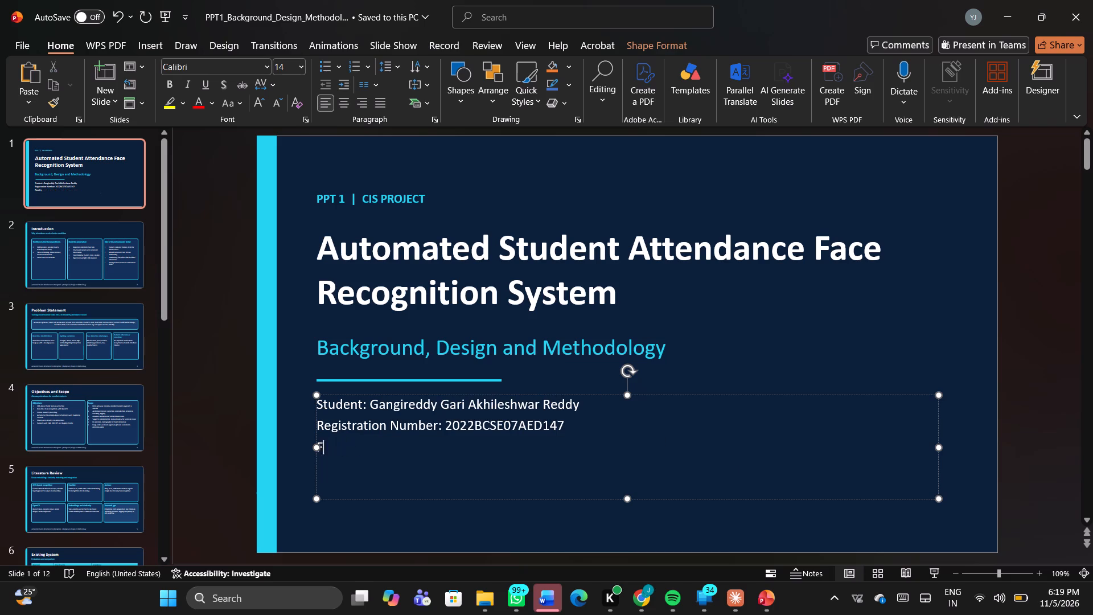
# Change the font of all text on the title slide to Times New Roman.
pyautogui.click(297, 533)
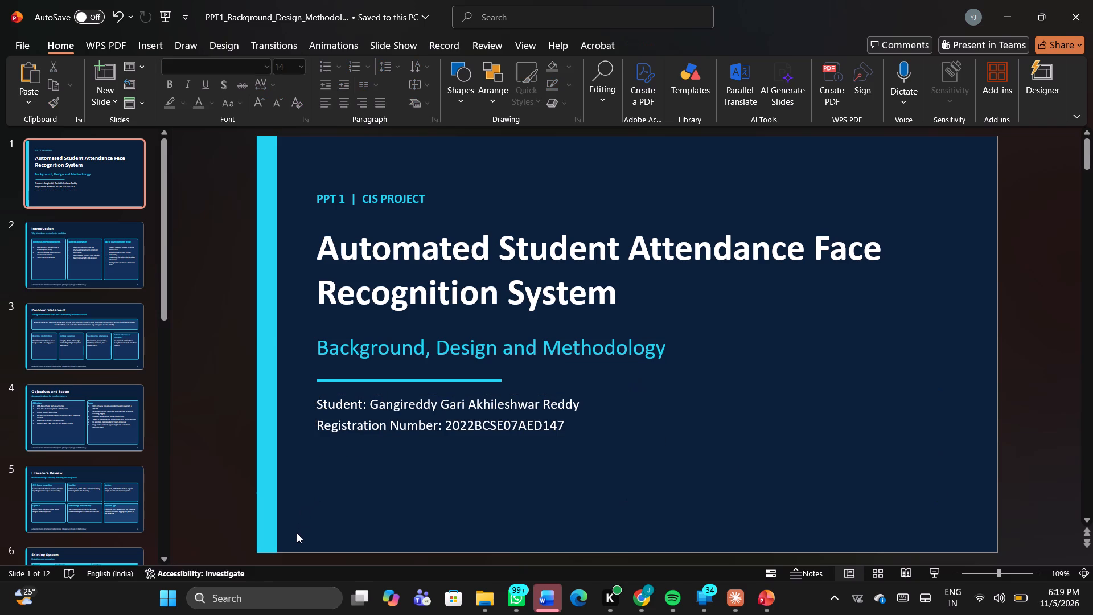
pyautogui.hotkey('ctrl', 'a')
pyautogui.click(232, 66)
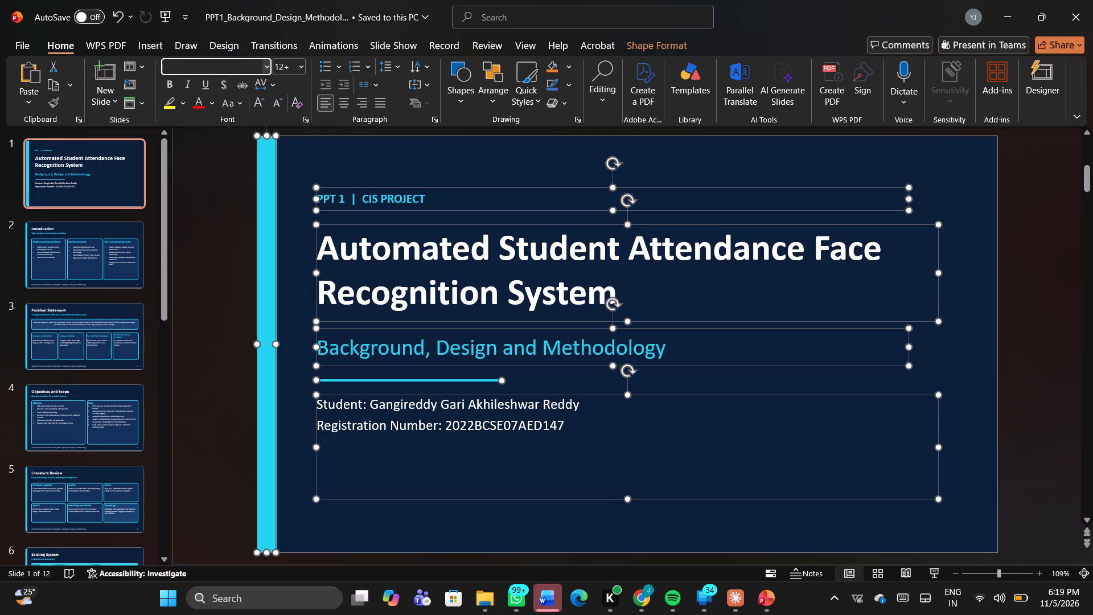
pyautogui.write('ti')
pyautogui.press('Return')
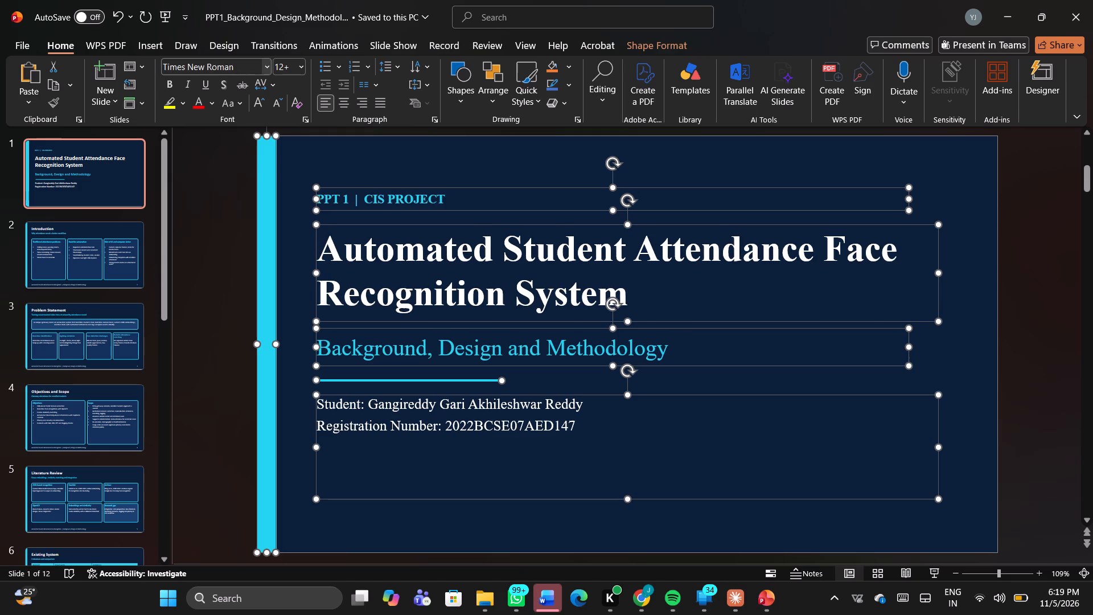
# Delete the "Automated Student Attendance Face Recognition | Background, Design and Methodology" footer text on slide 2, the Introduction slide.
pyautogui.click(91, 269)
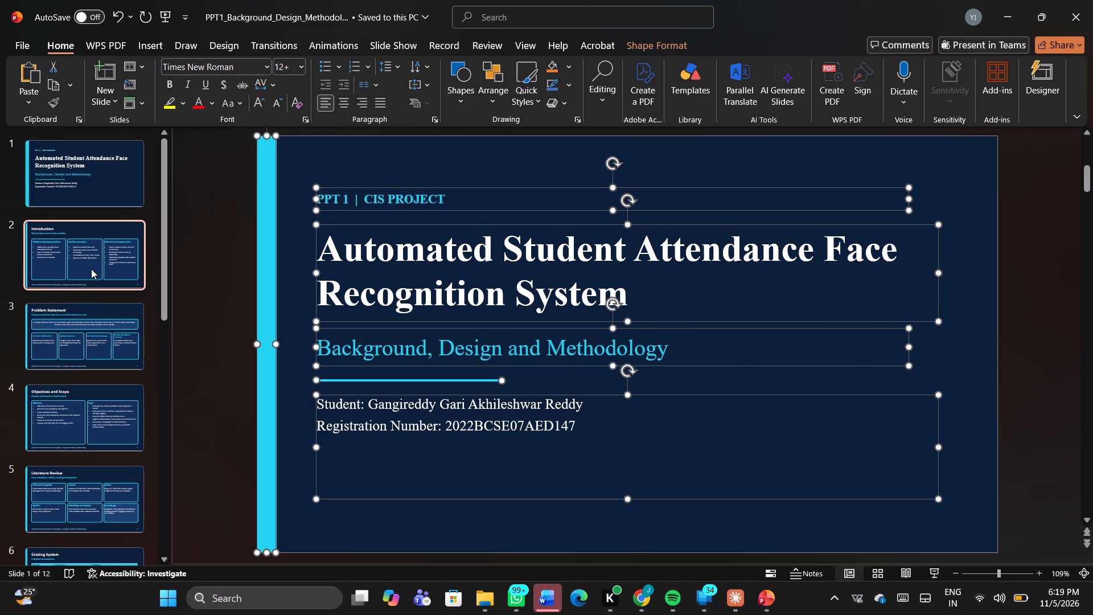
pyautogui.click(416, 536)
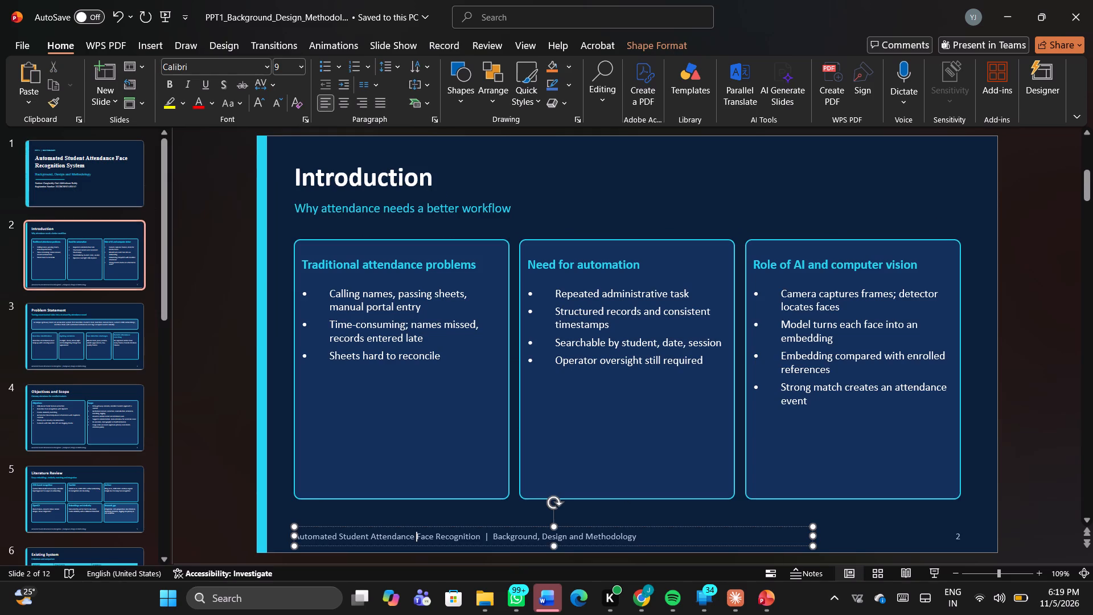
pyautogui.hotkey('ctrl', 'a')
pyautogui.press('BackSpace')
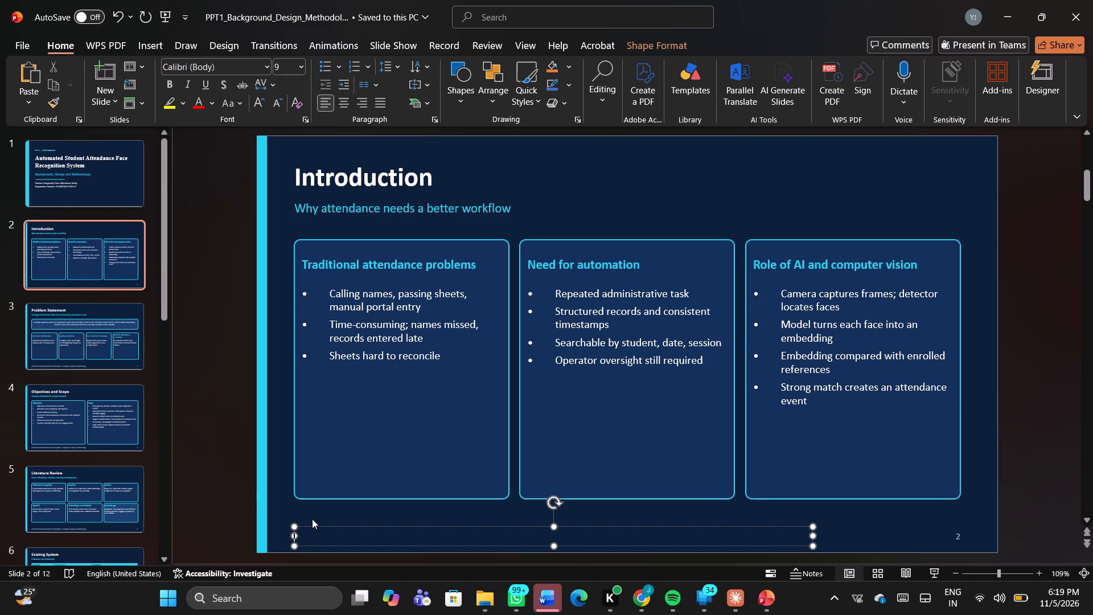
# Change the font of all text on slide 2, the Introduction slide, to Times New Roman.
pyautogui.click(280, 510)
pyautogui.hotkey('ctrl', 'a')
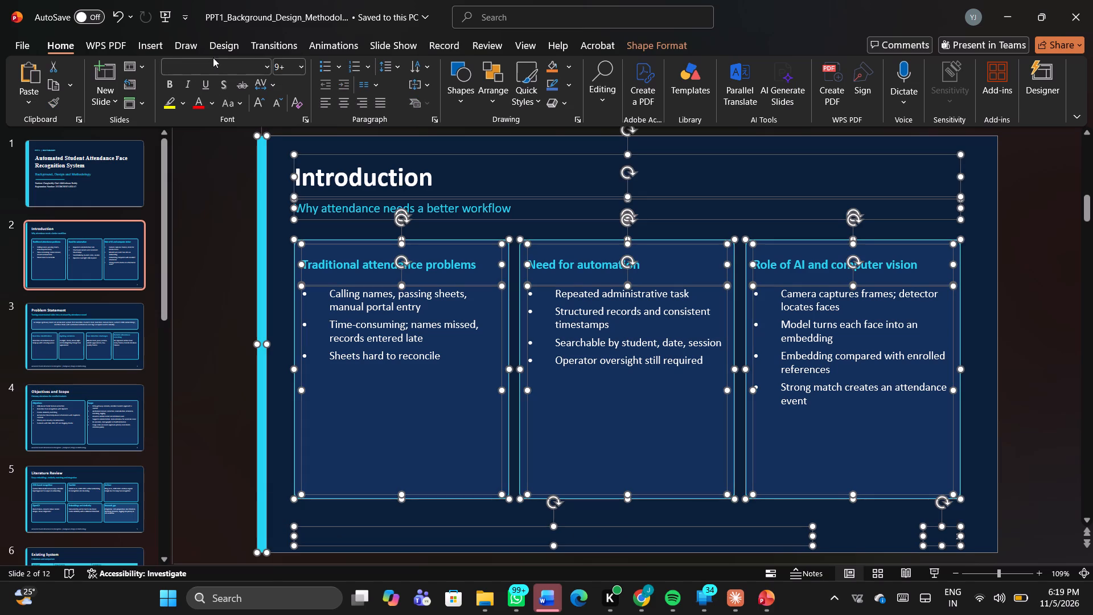
pyautogui.click(213, 65)
pyautogui.write('tim')
pyautogui.press('Return')
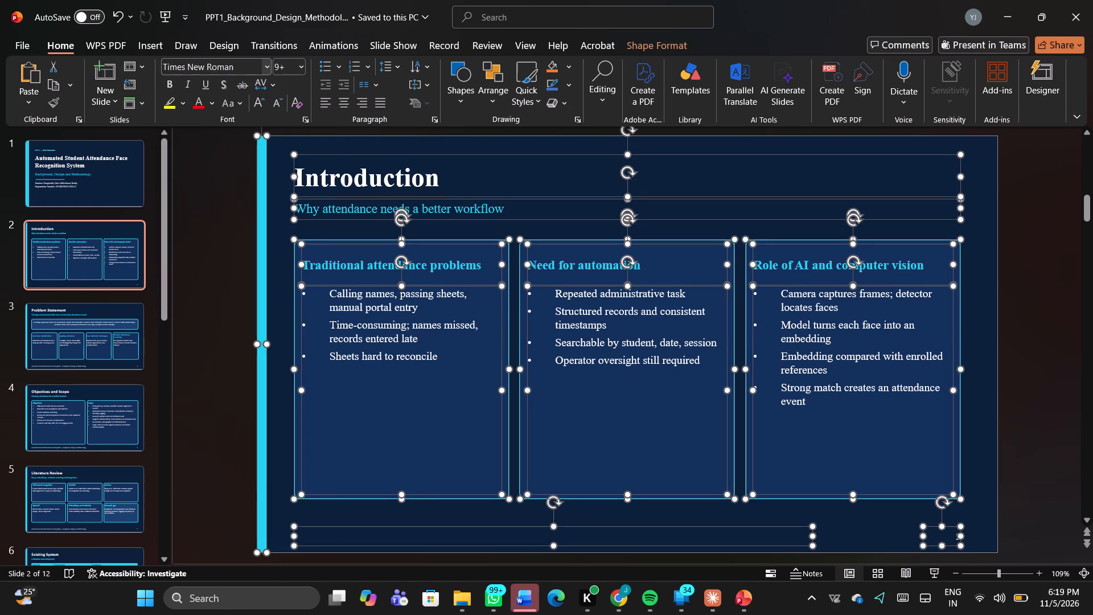
# Delete the "Automated Student Attendance Face Recognition | Background, Design and Methodology" footer text on slide 3, the Problem Statement slide.
pyautogui.click(78, 340)
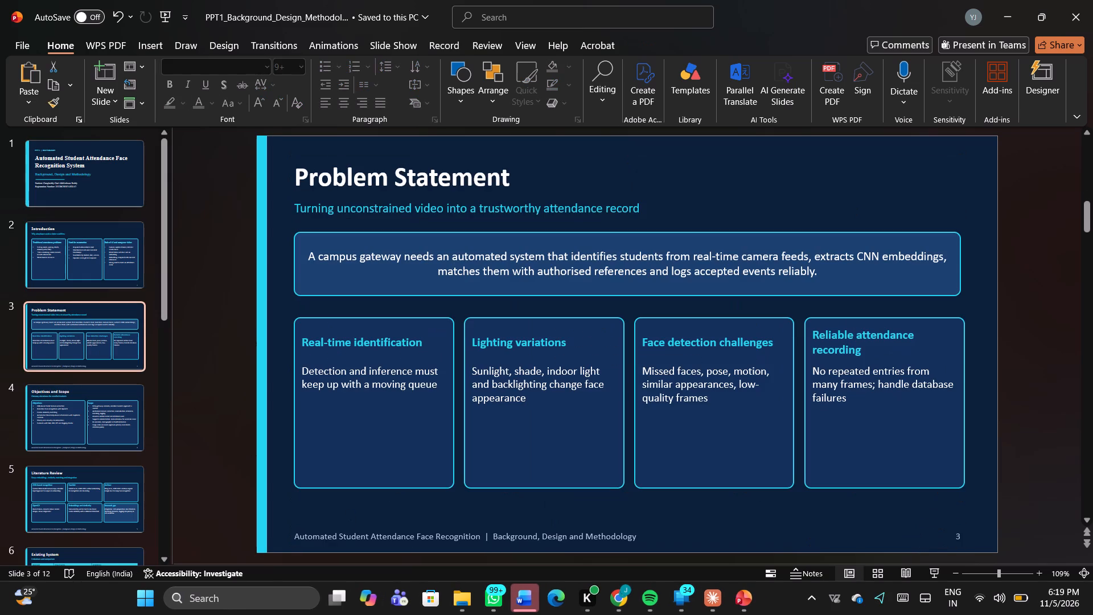
pyautogui.click(404, 539)
pyautogui.hotkey('ctrl', 'a')
pyautogui.press('BackSpace')
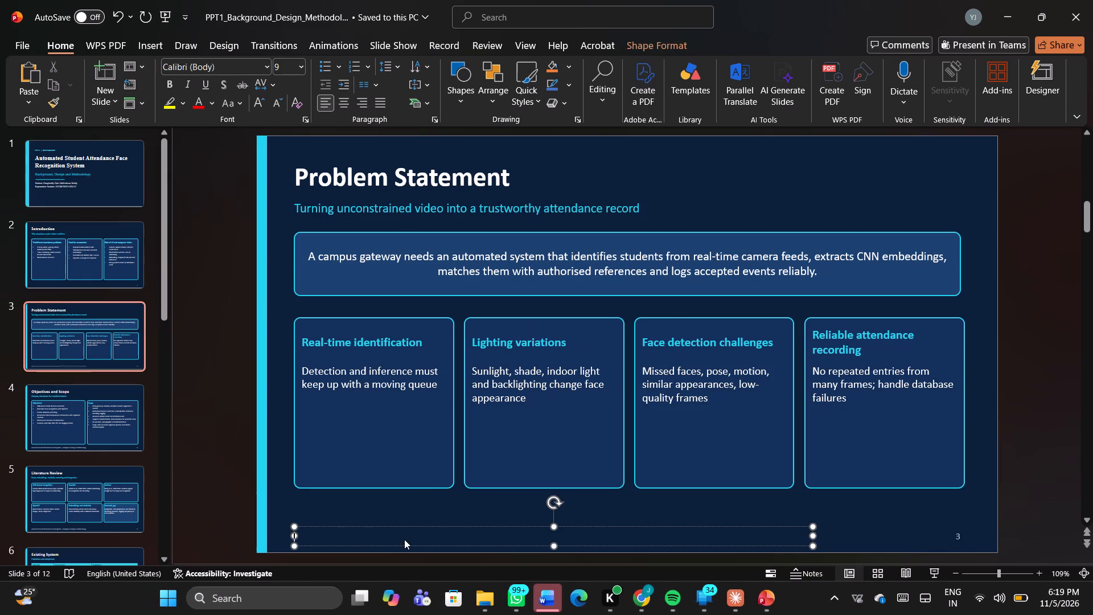
# Change the font of all text on slide 3, the Problem Statement slide, to Times New Roman.
pyautogui.click(282, 499)
pyautogui.hotkey('ctrl', 'a')
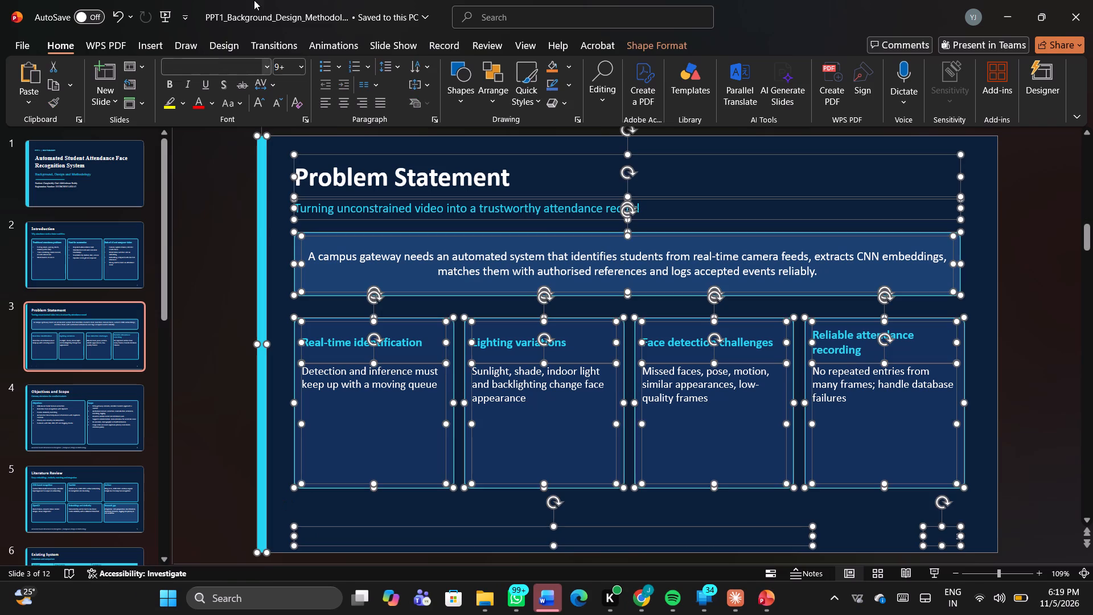
pyautogui.click(238, 63)
pyautogui.write('tim')
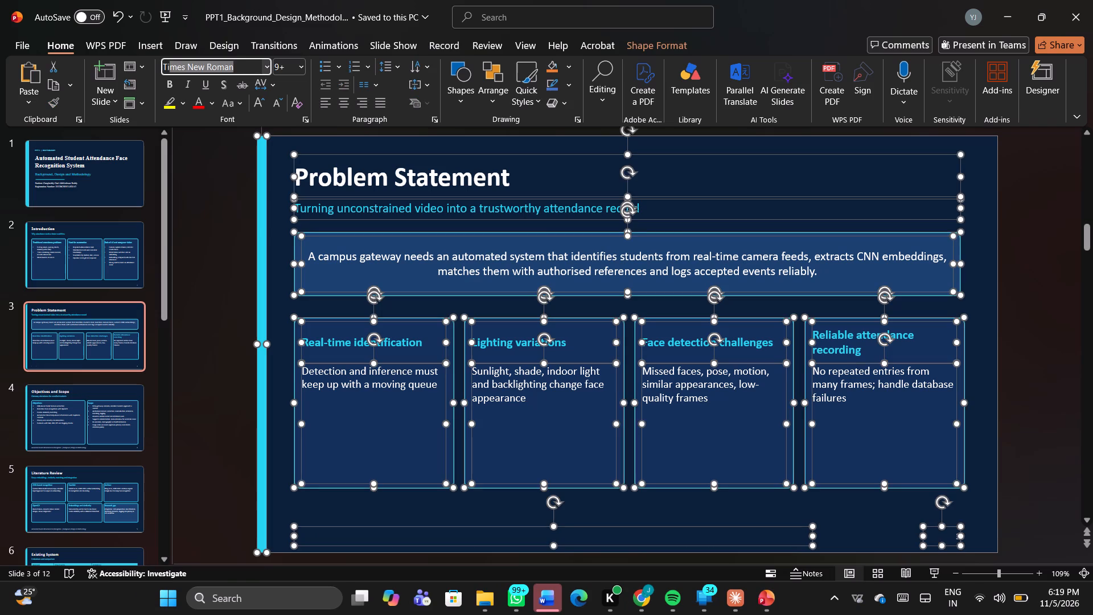
pyautogui.press('Return')
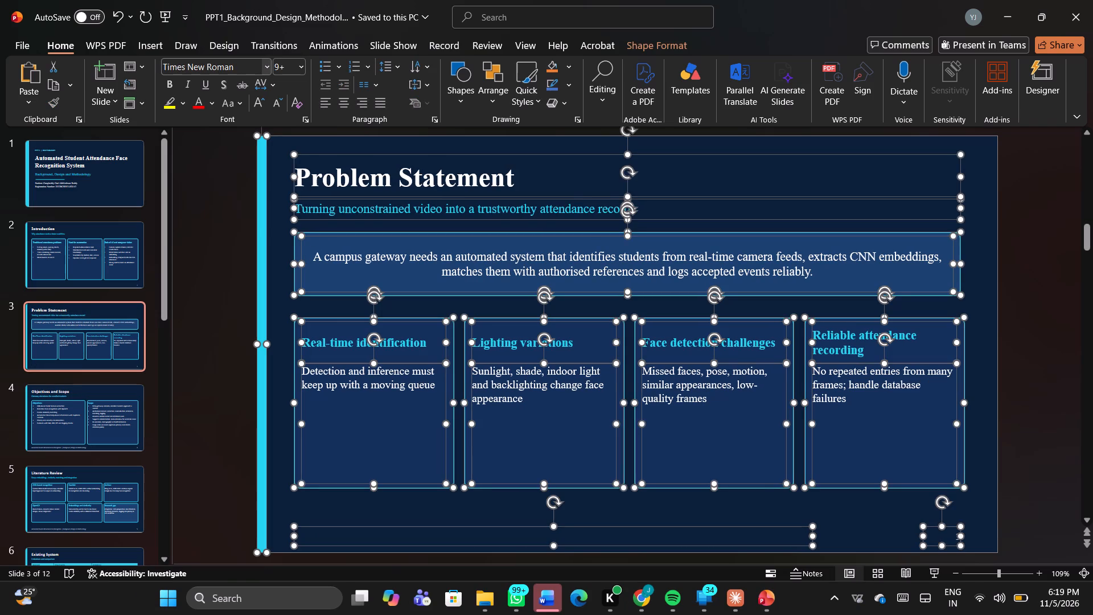
# Delete the "Automated Student Attendance Face Recognition | Background, Design and Methodology" footer text on slide 4, the Objectives and Scope slide.
pyautogui.click(72, 438)
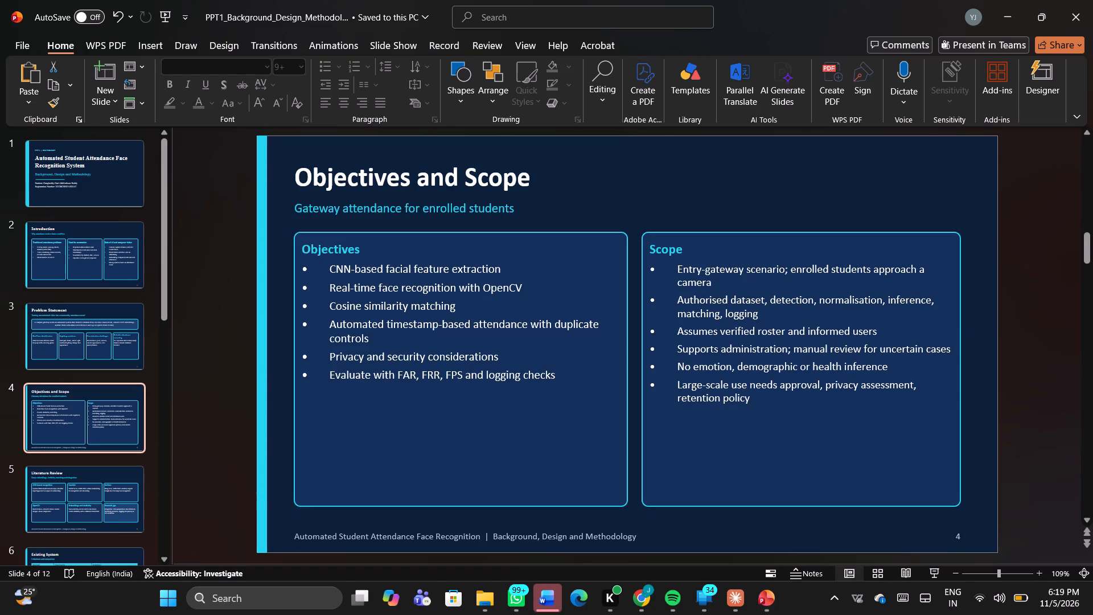
pyautogui.click(402, 540)
pyautogui.hotkey('ctrl', 'a')
pyautogui.press('BackSpace')
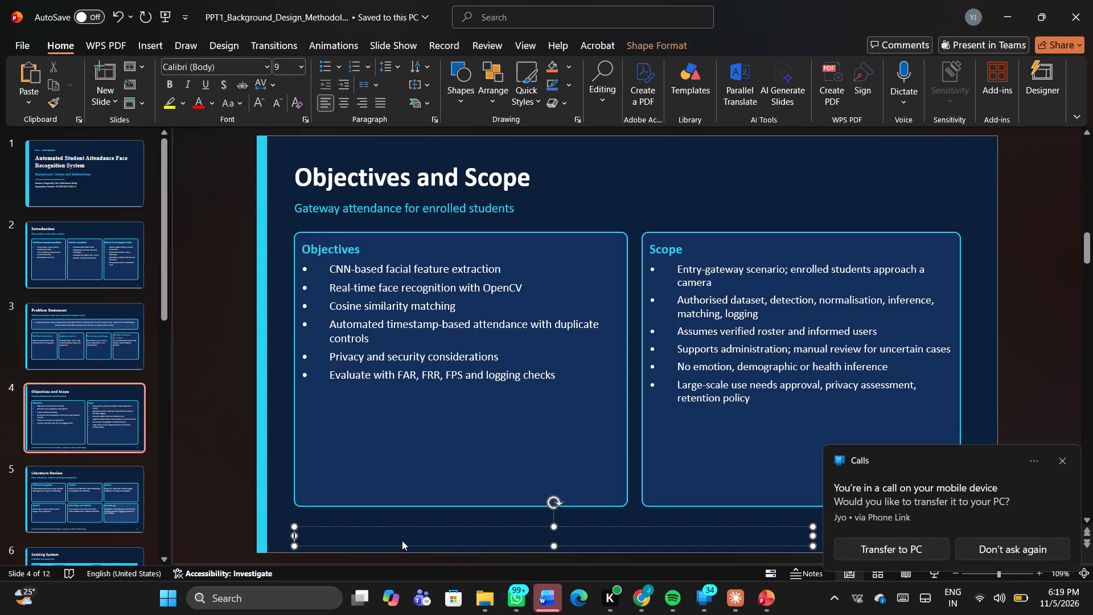
# Change the font of all text on slide 4, the Objectives and Scope slide, to Times New Roman.
pyautogui.click(282, 520)
pyautogui.hotkey('ctrl', 'a')
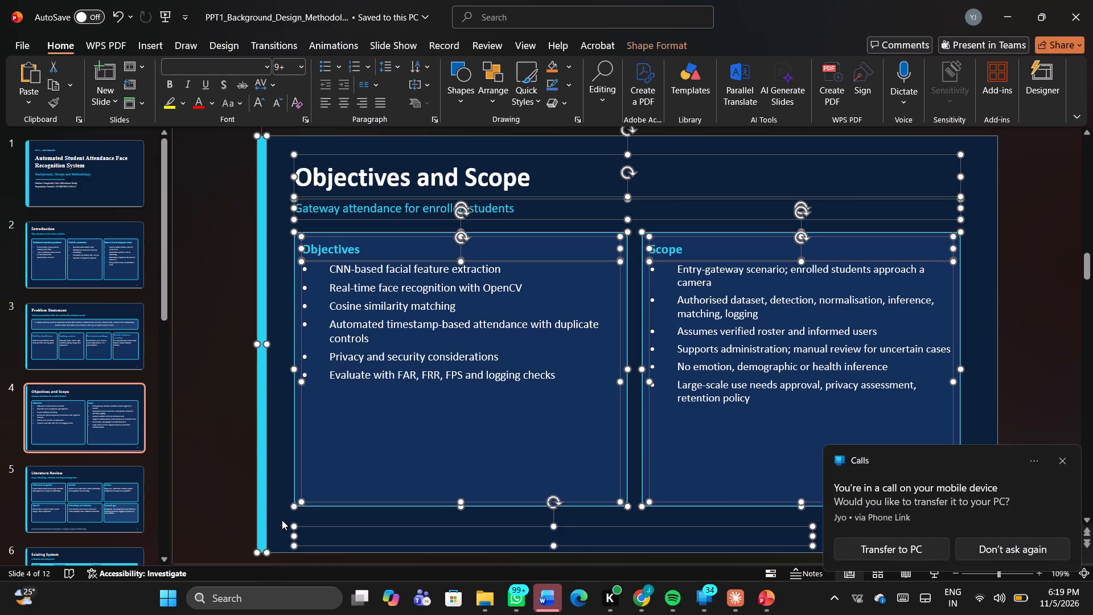
pyautogui.click(211, 64)
pyautogui.write('time')
pyautogui.press('Return')
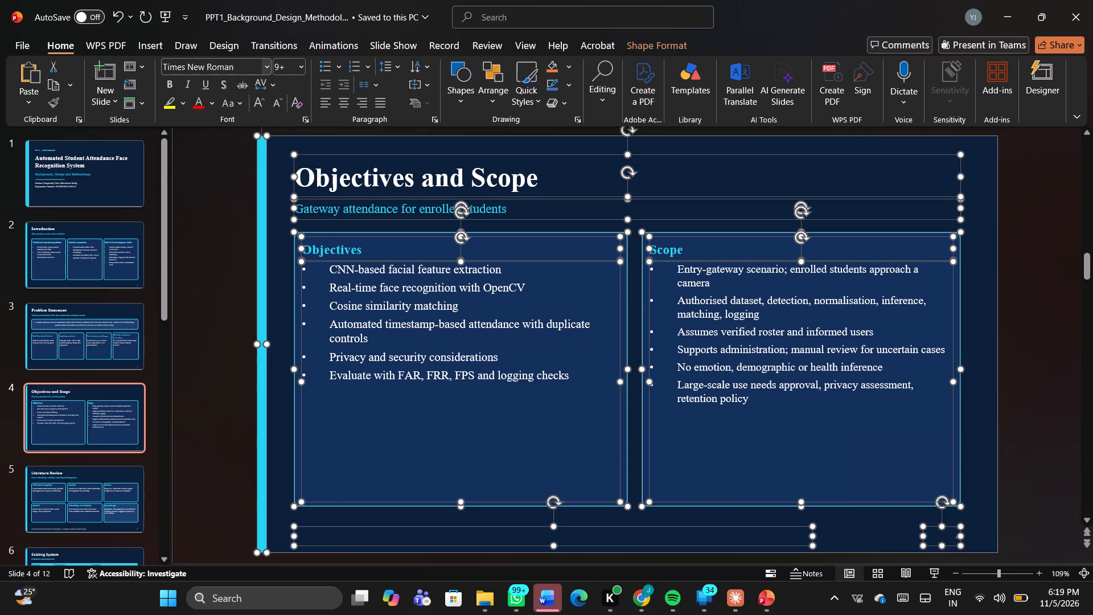
# Delete the "Automated Student Attendance Face Recognition | Background, Design and Methodology" footer text on slide 5, the Literature Review slide.
pyautogui.click(107, 499)
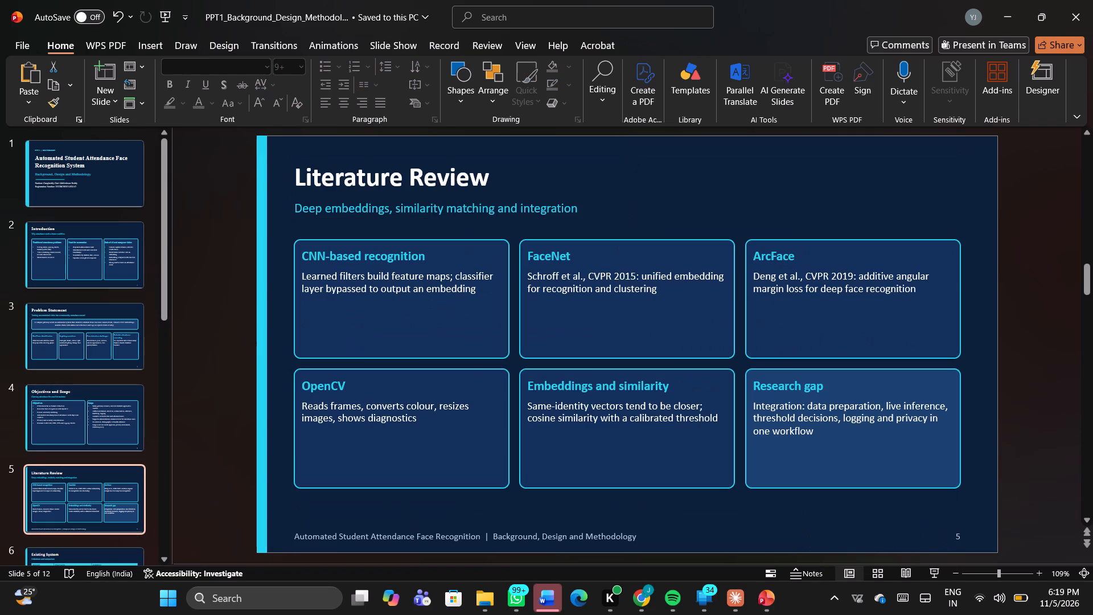
pyautogui.click(411, 532)
pyautogui.hotkey('ctrl', 'a')
pyautogui.press('BackSpace')
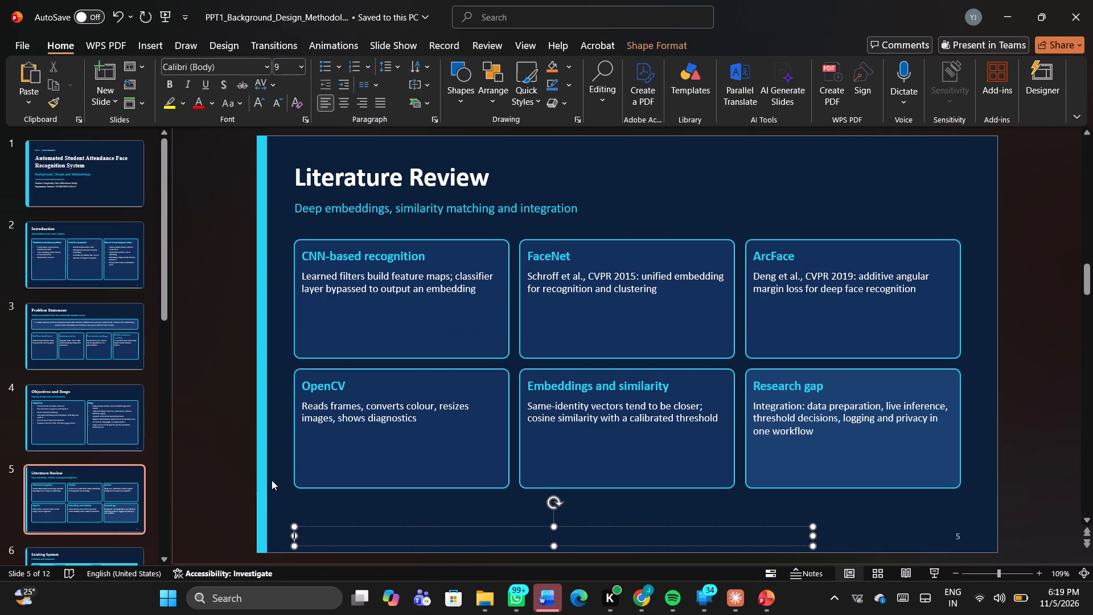
# Change the font of all text on slide 5, the Literature Review slide, to Times New Roman.
pyautogui.click(280, 497)
pyautogui.hotkey('ctrl', 'a')
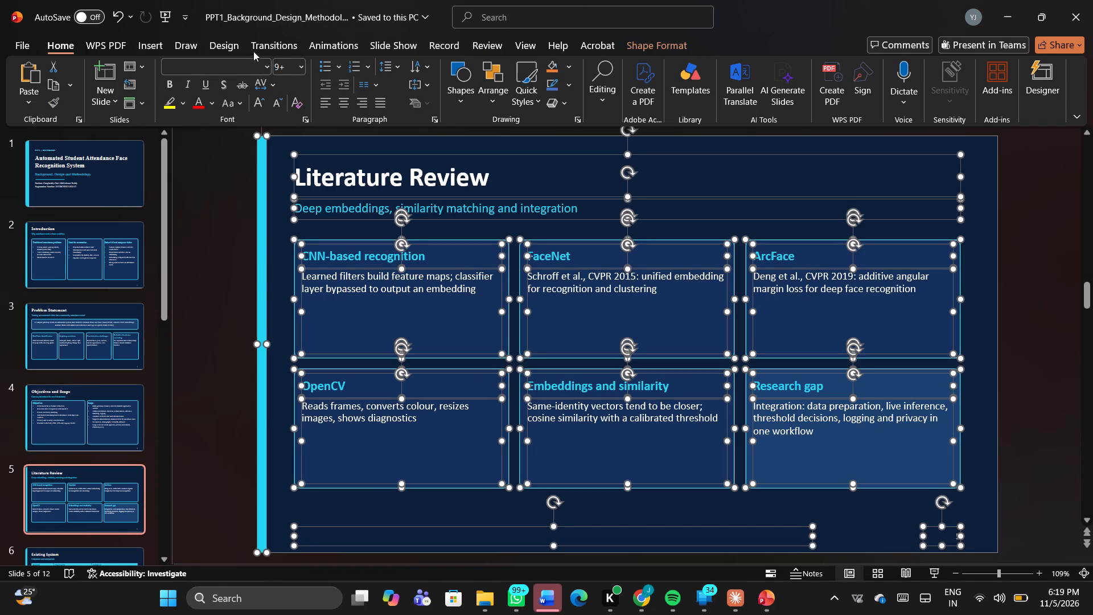
pyautogui.click(221, 60)
pyautogui.click(220, 68)
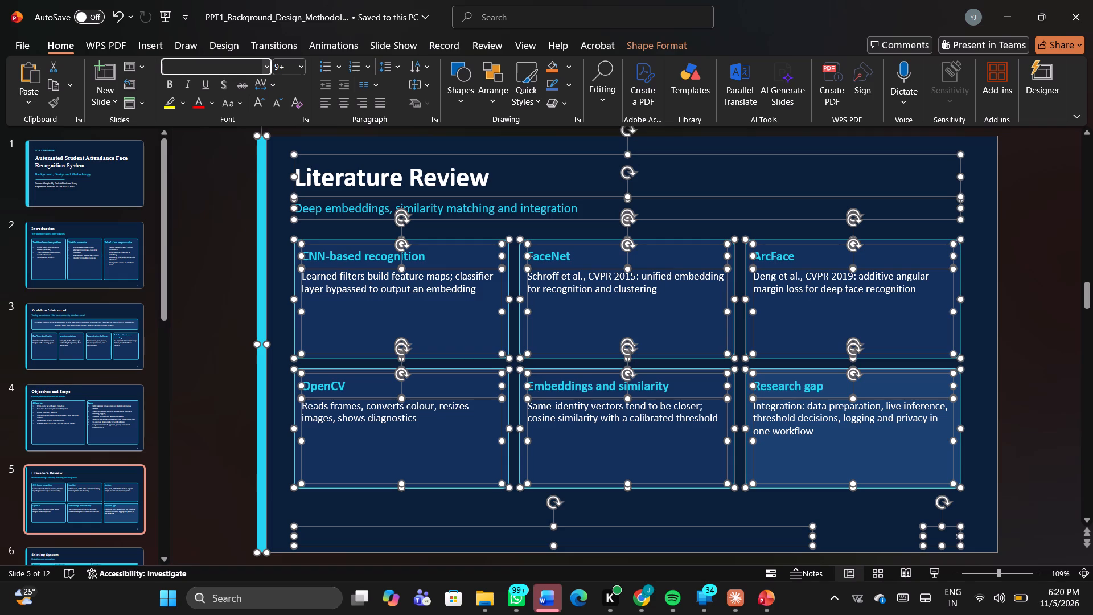
pyautogui.write('tim')
pyautogui.press('Return')
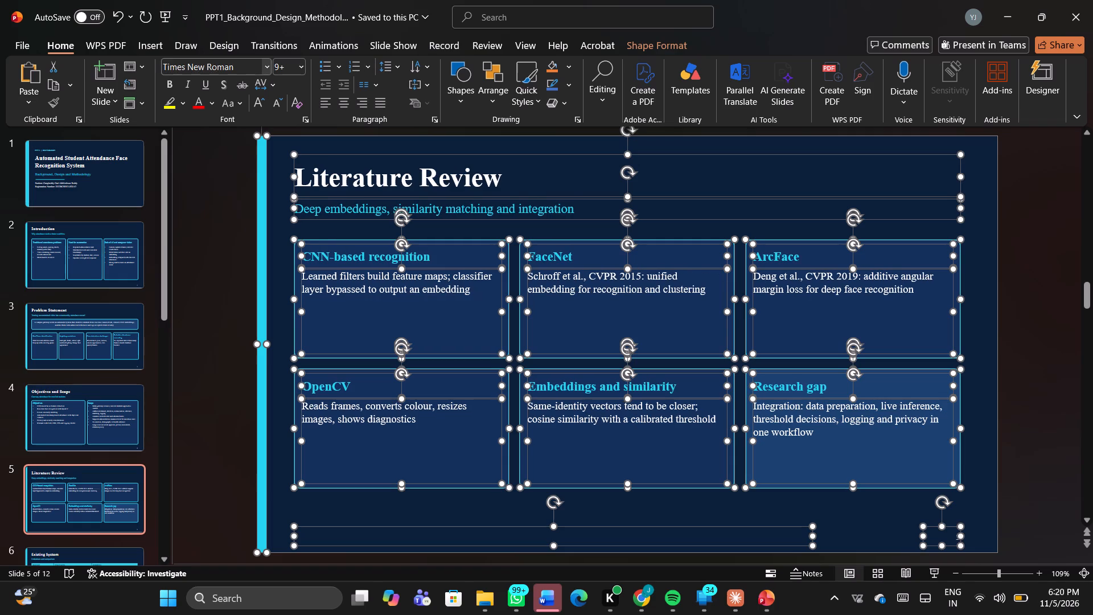
# Open the recording view from the beginning, read the title slide's teleprompter script, and close the view without recording.
pyautogui.click(447, 42)
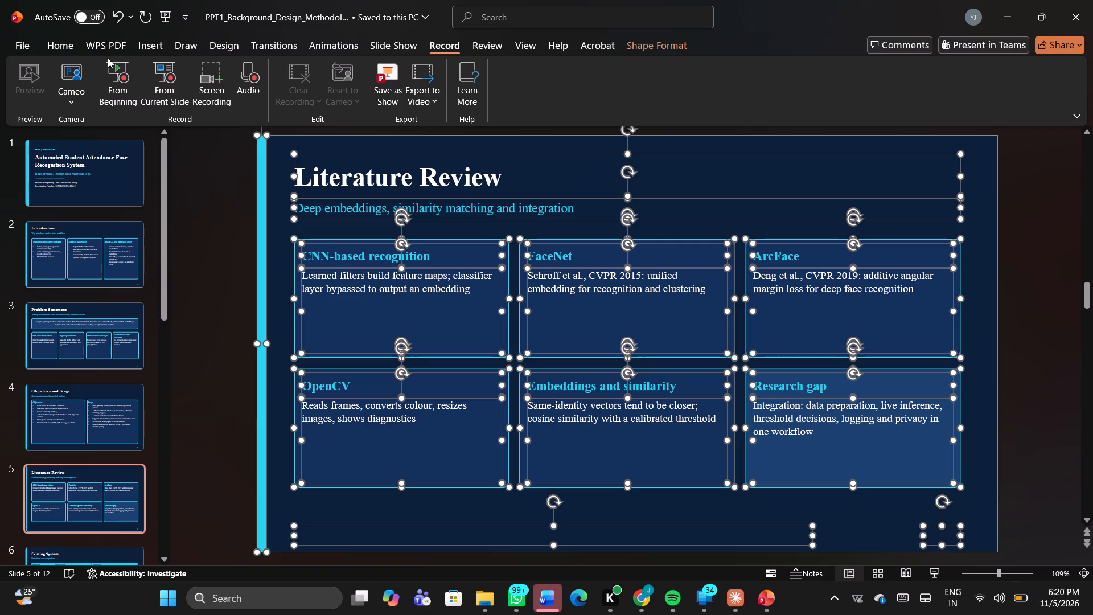
pyautogui.click(116, 84)
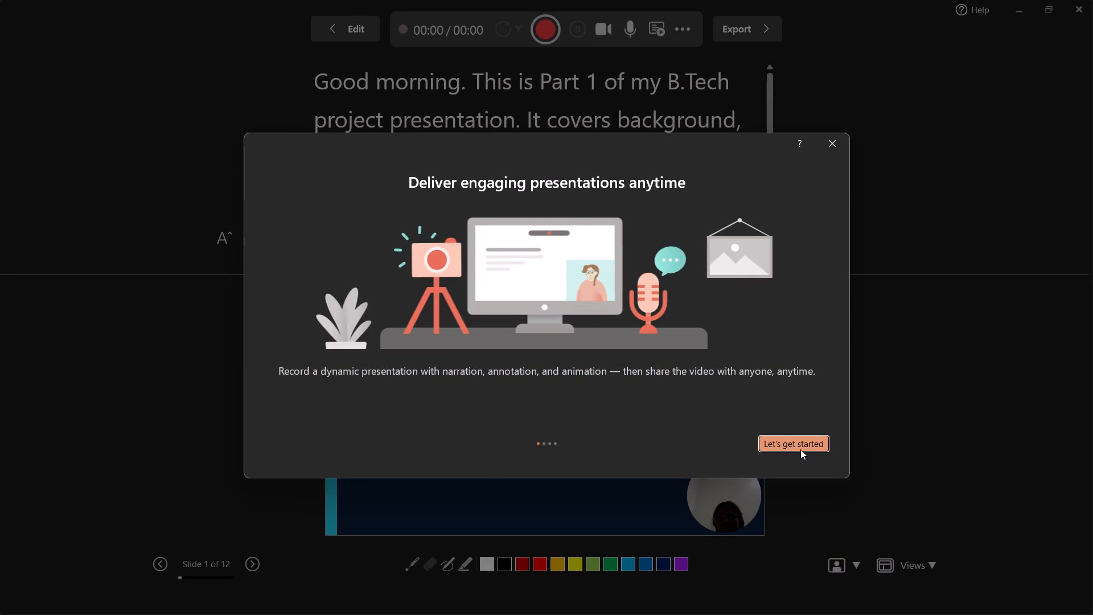
pyautogui.click(798, 445)
pyautogui.click(798, 445)
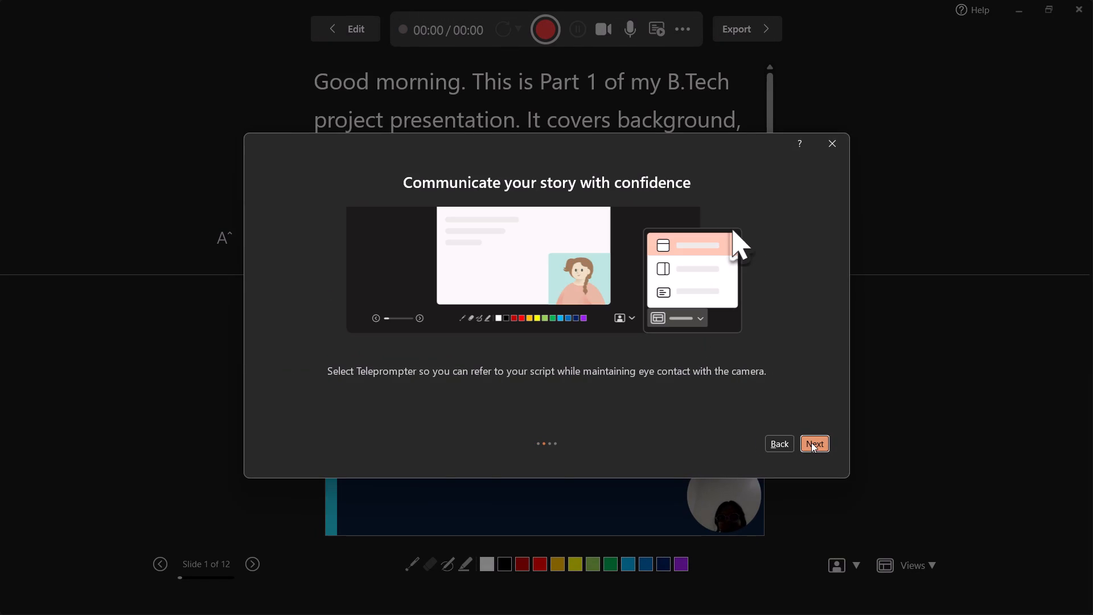
pyautogui.click(811, 442)
pyautogui.click(811, 442)
pyautogui.click(811, 442)
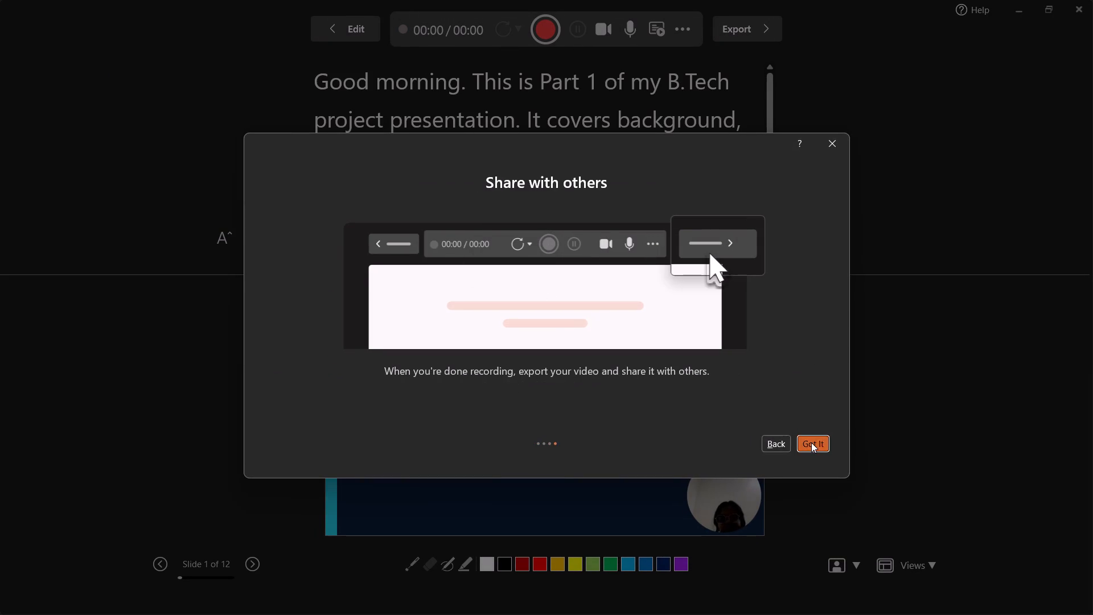
pyautogui.scroll(-3, 551, 199)
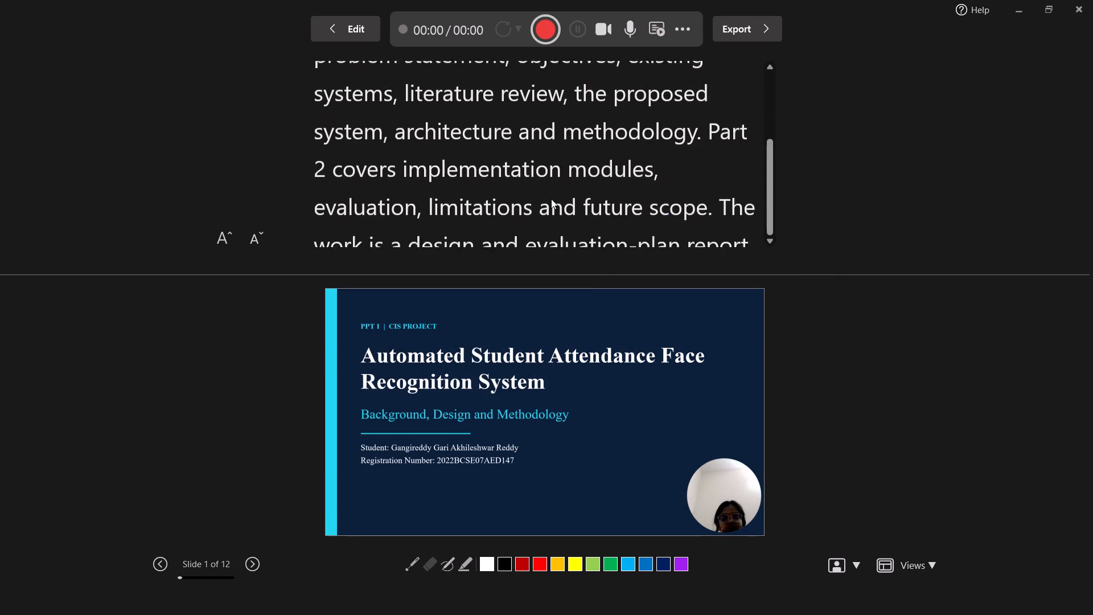
pyautogui.scroll(-5, 551, 199)
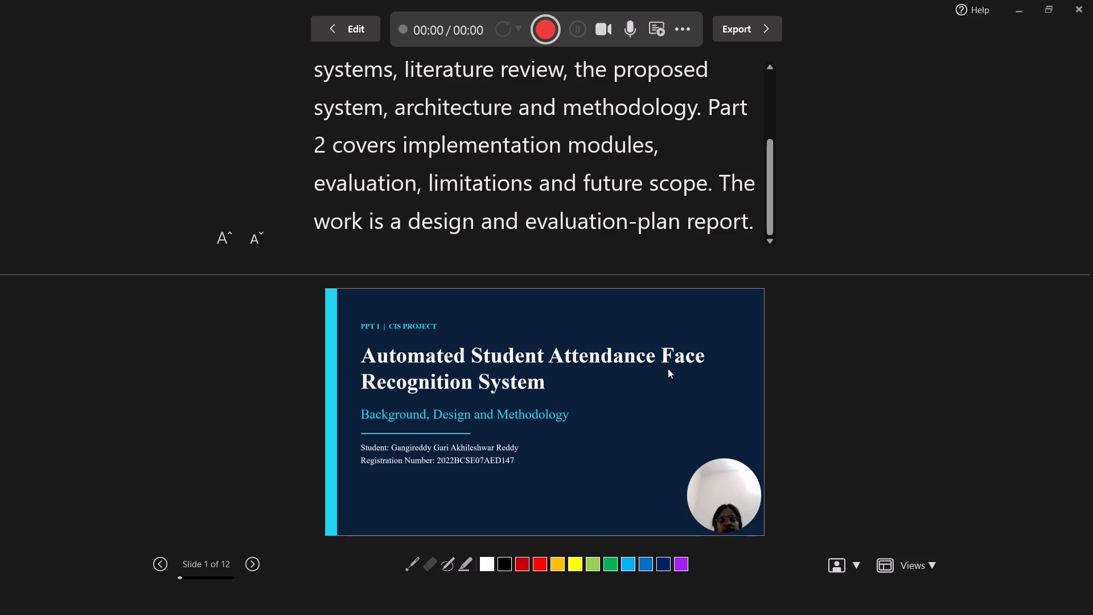
pyautogui.click(1086, 0)
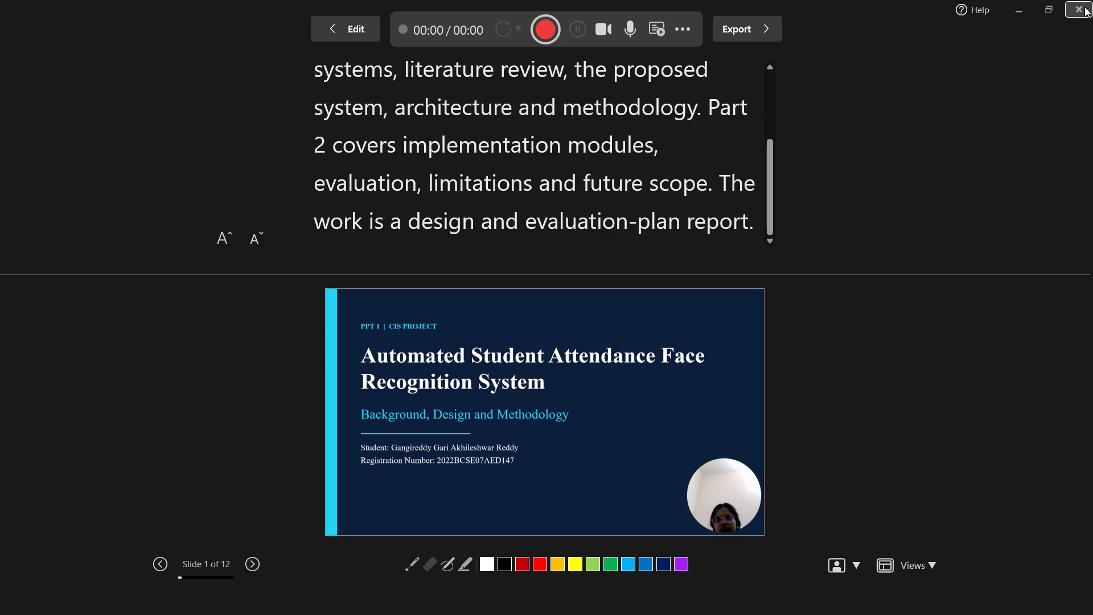
pyautogui.click(1083, 10)
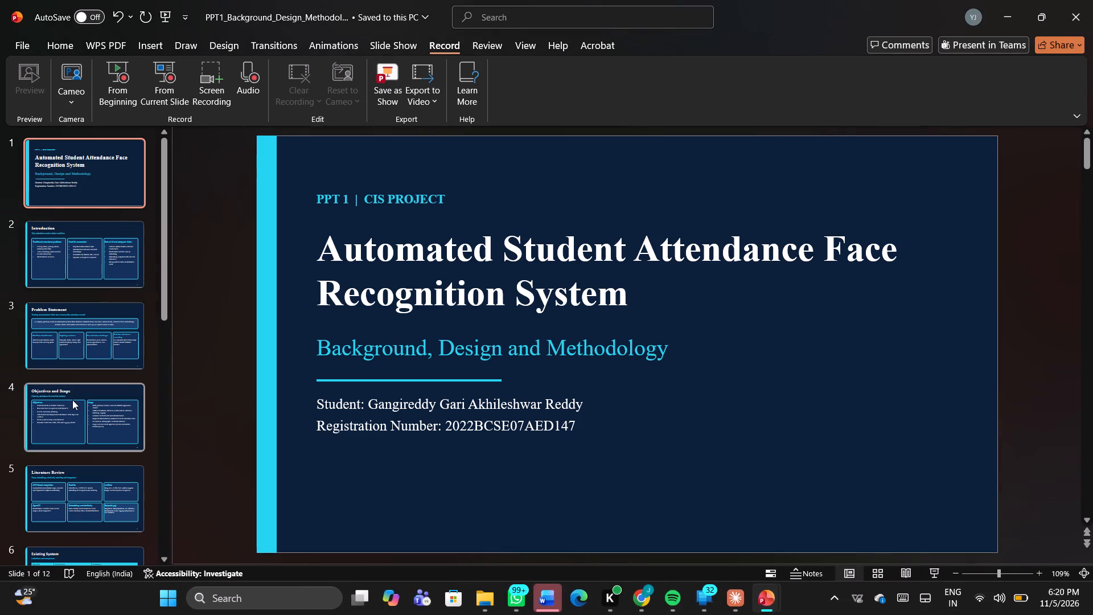
# Review the edited Problem Statement, Objectives and Scope, and Literature Review slides, ending on slide 6, Existing System.
pyautogui.click(71, 397)
pyautogui.click(59, 334)
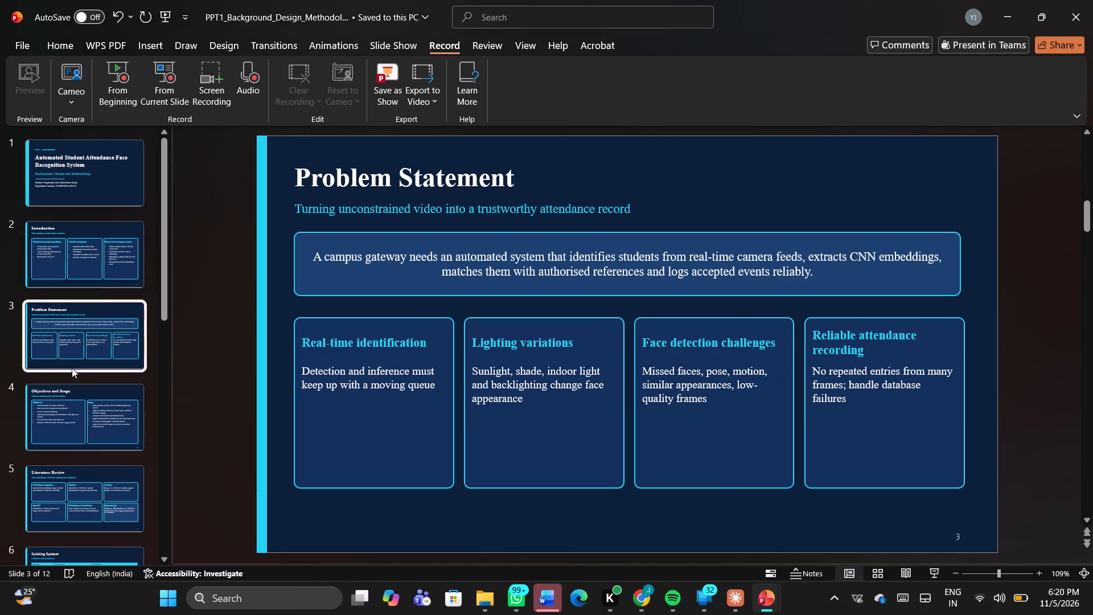
pyautogui.click(75, 390)
pyautogui.click(83, 475)
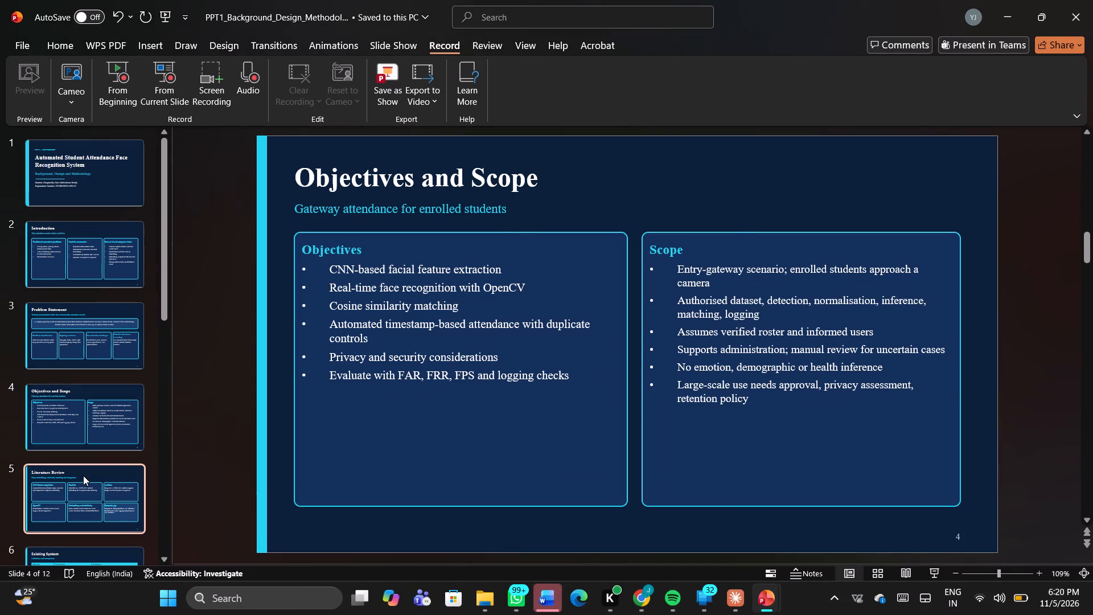
pyautogui.scroll(-1, 83, 475)
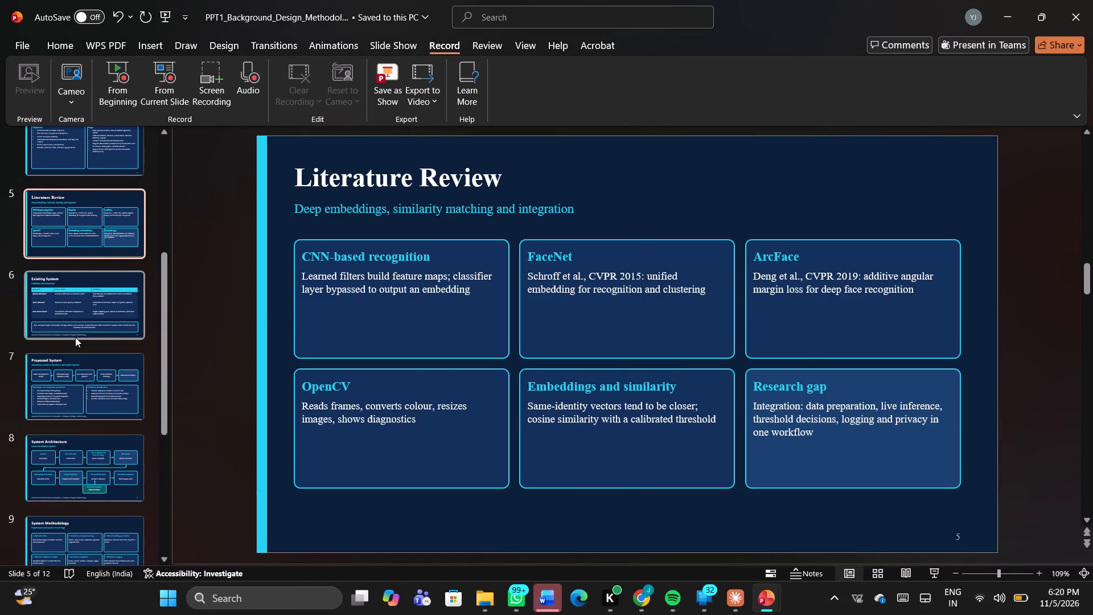
pyautogui.click(75, 337)
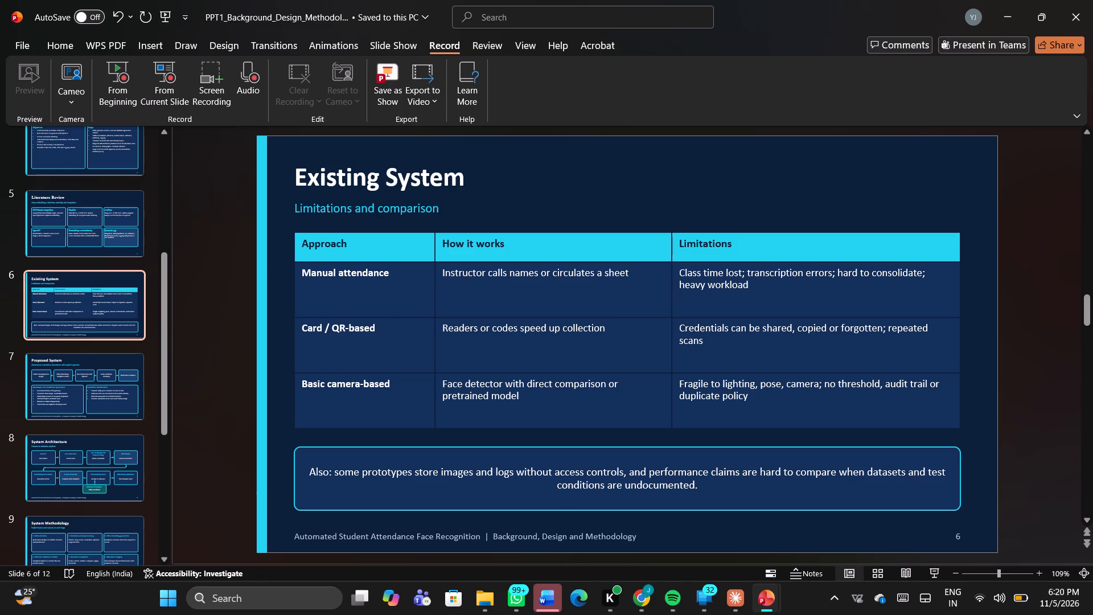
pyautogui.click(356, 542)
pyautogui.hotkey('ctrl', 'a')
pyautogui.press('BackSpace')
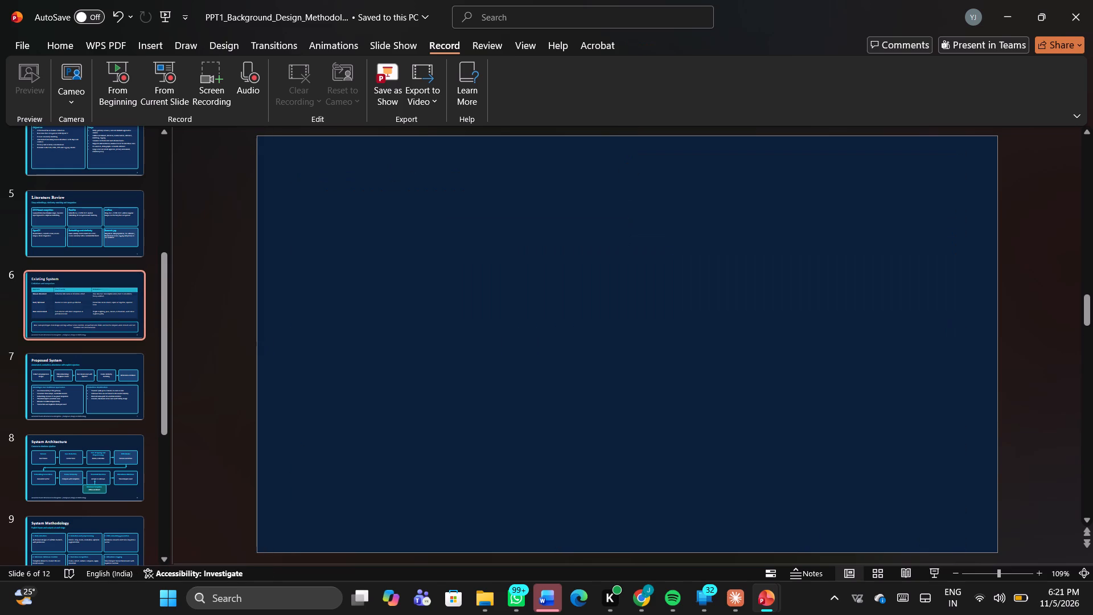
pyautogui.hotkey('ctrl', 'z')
# Delete the "Automated Student Attendance Face Recognition | Background, Design and Methodology" footer text on slide 6, the Existing System slide.
pyautogui.click(362, 531)
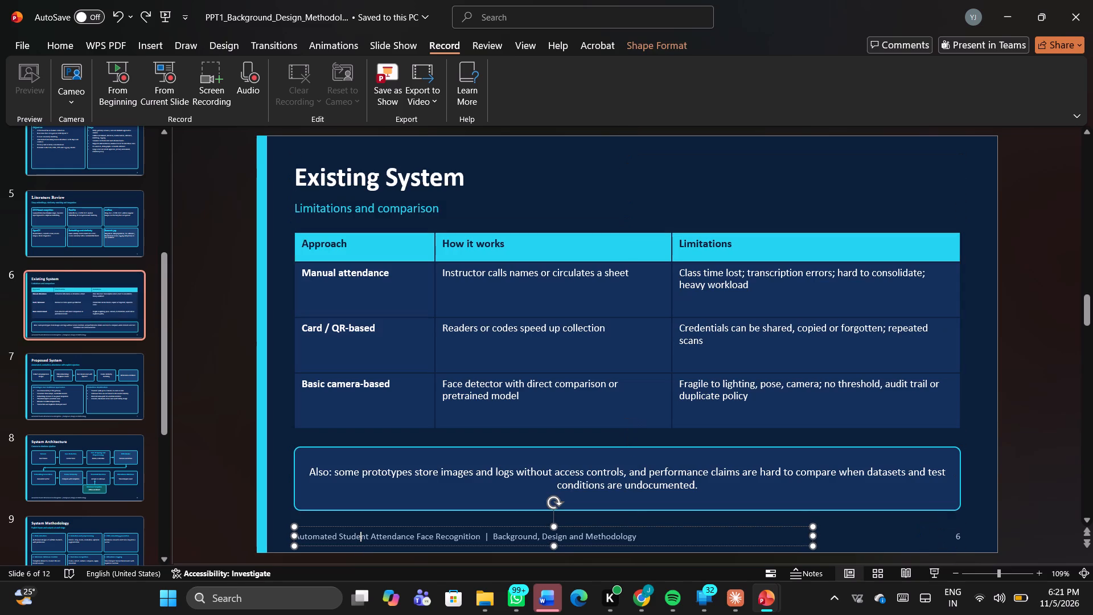
pyautogui.hotkey('ctrl', 'a')
pyautogui.press('BackSpace')
# Select everything on slide 6, the Existing System slide, and set the font to Times New Roman.
pyautogui.click(278, 516)
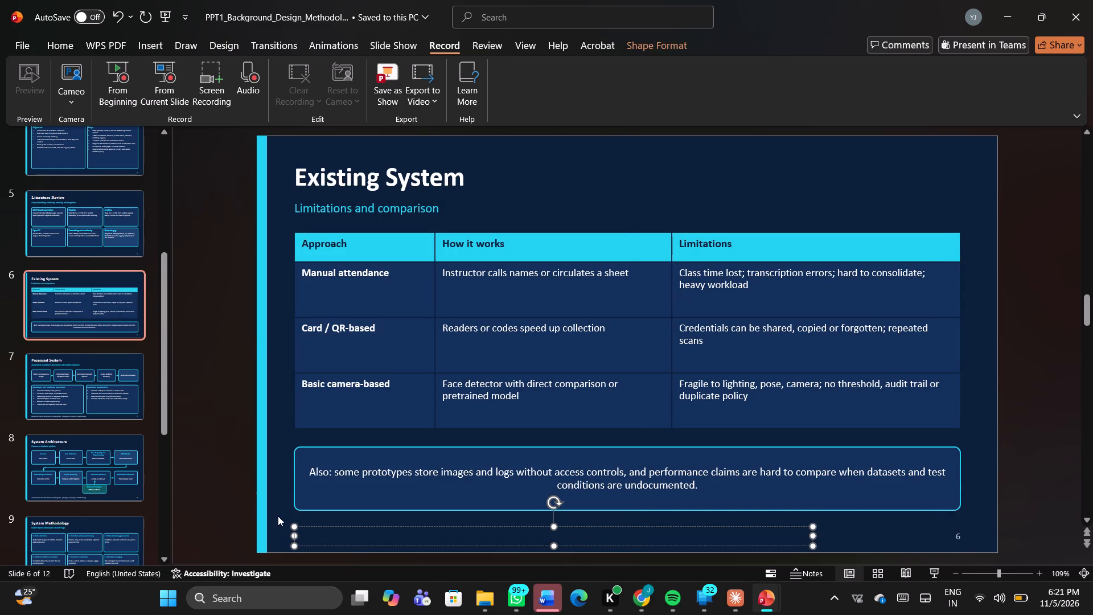
pyautogui.hotkey('ctrl', 'a')
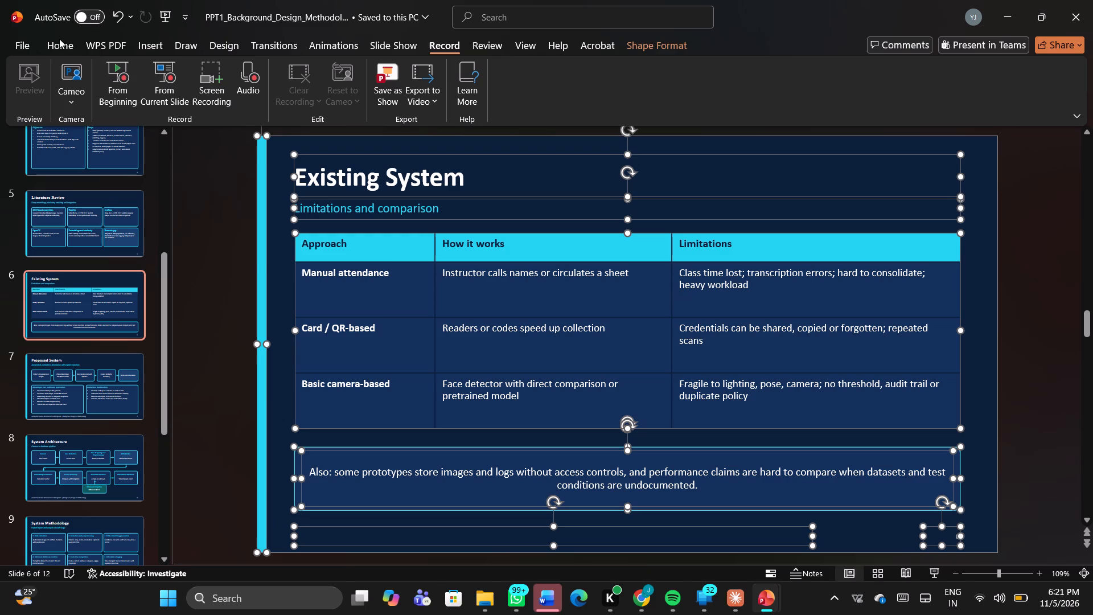
pyautogui.click(58, 39)
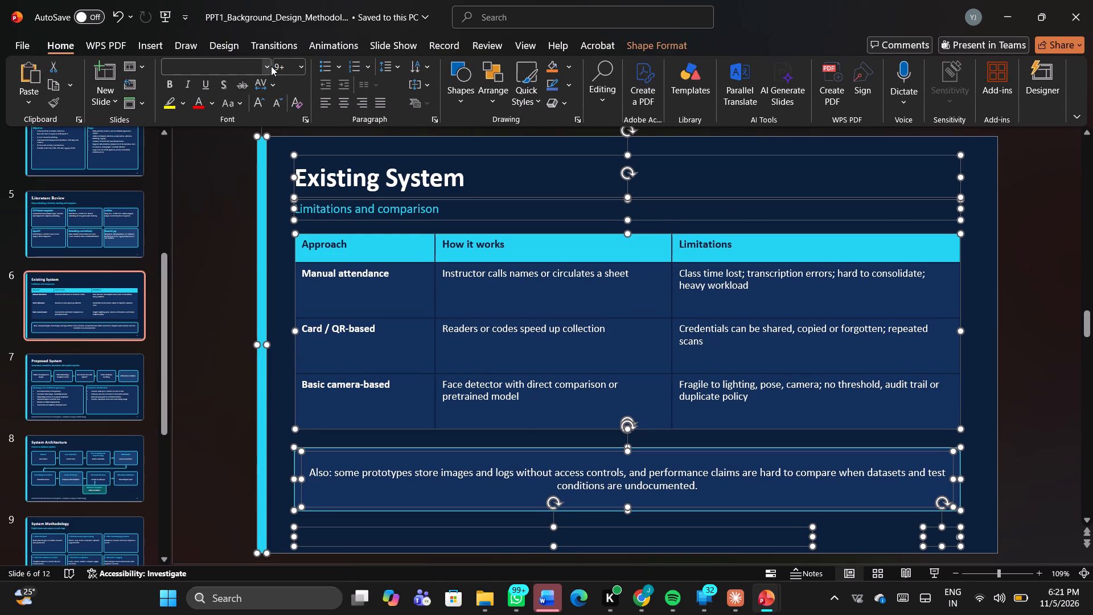
pyautogui.click(228, 67)
pyautogui.write('tim')
pyautogui.press('Return')
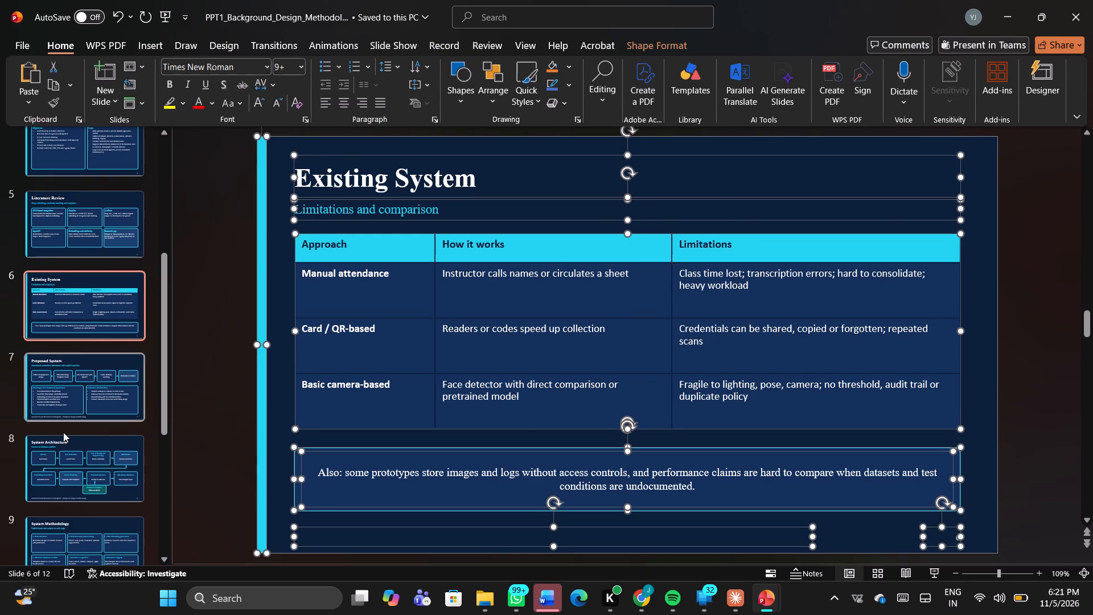
# Delete the "Automated Student Attendance Face Recognition | Background, Design and Methodology" footer text on slide 7, the Proposed System slide.
pyautogui.click(74, 416)
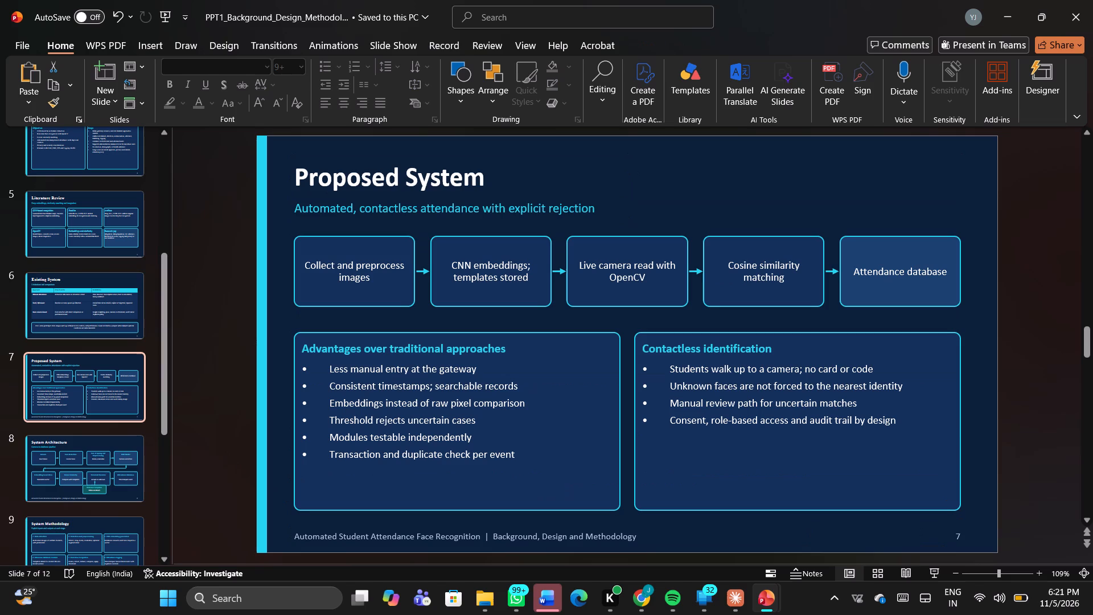
pyautogui.click(338, 539)
pyautogui.hotkey('ctrl', 'a')
pyautogui.press('BackSpace')
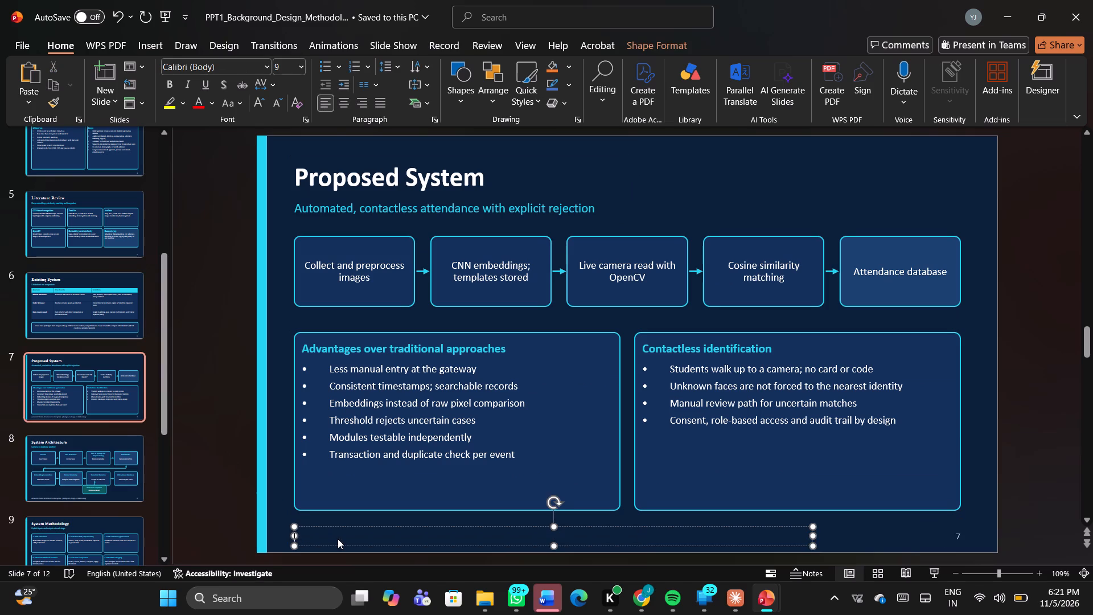
# Select everything on slide 7, the Proposed System slide, and set the font to Times New Roman.
pyautogui.click(279, 506)
pyautogui.hotkey('ctrl', 'a')
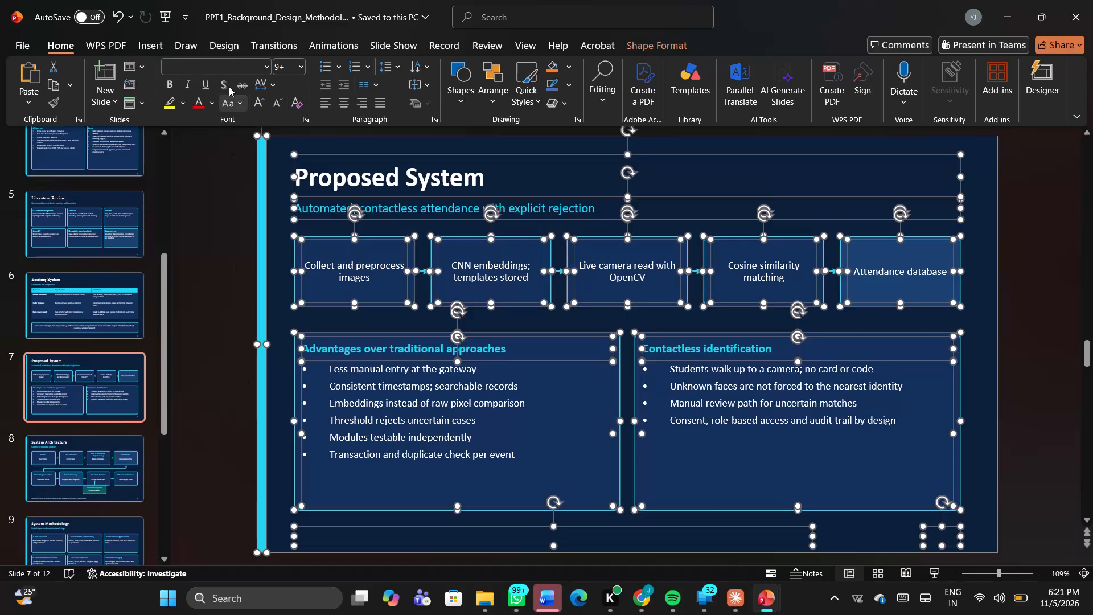
pyautogui.click(217, 64)
pyautogui.write('tim')
pyautogui.press('Return')
# Delete the "Automated Student Attendance Face Recognition | Background, Design and Methodology" footer text on slide 8, the System Architecture slide.
pyautogui.click(88, 456)
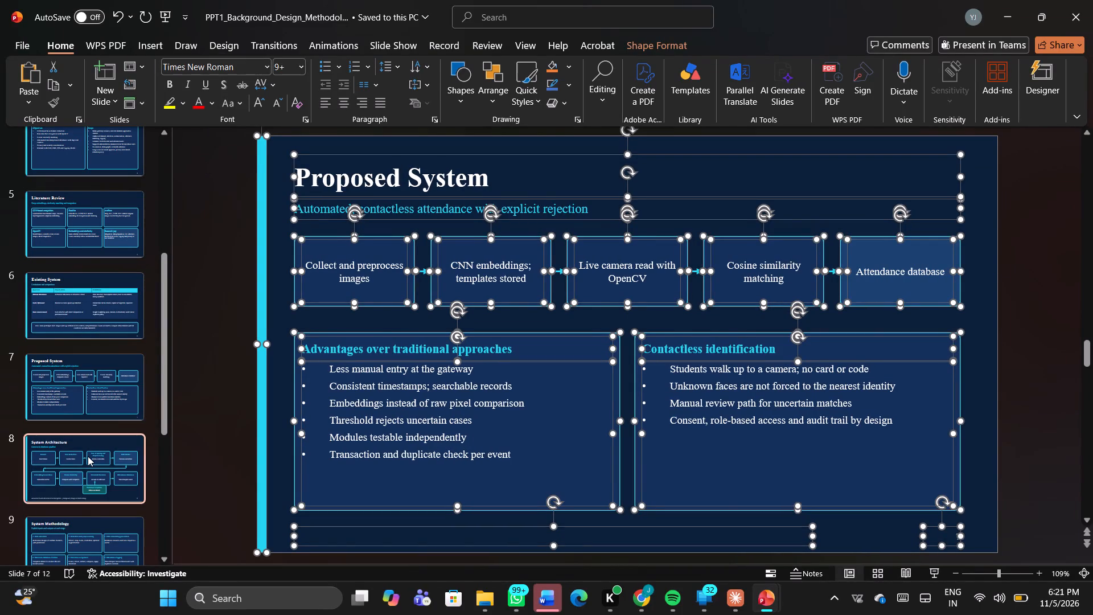
pyautogui.click(318, 540)
pyautogui.hotkey('ctrl', 'a')
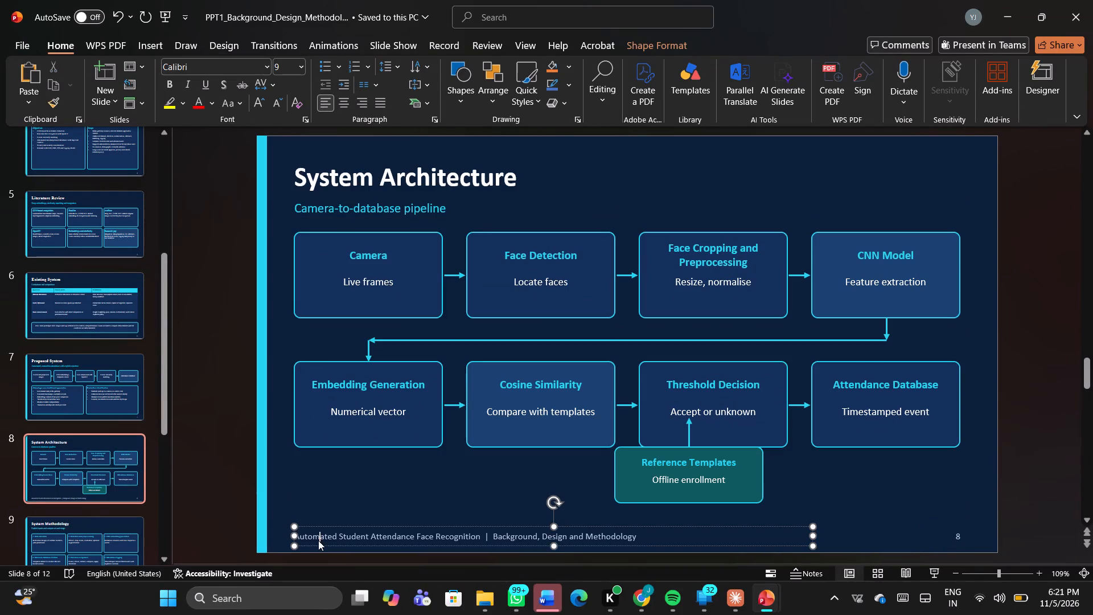
pyautogui.press('BackSpace')
# Select everything on slide 8, the System Architecture slide, and set the font to Times New Roman.
pyautogui.click(286, 492)
pyautogui.hotkey('ctrl', 'a')
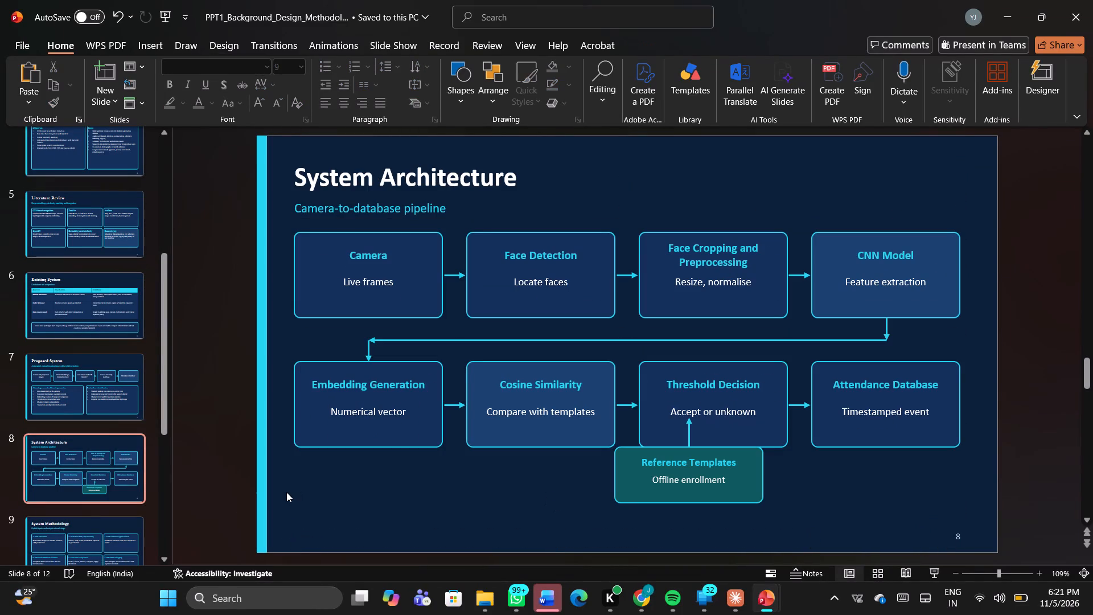
pyautogui.click(283, 500)
pyautogui.hotkey('ctrl', 'a')
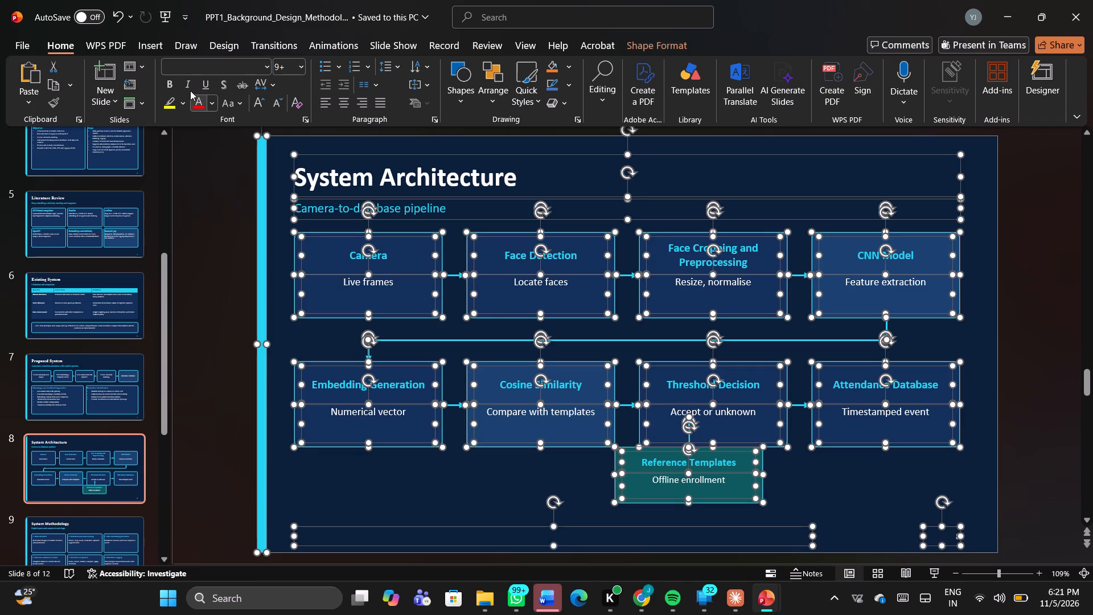
pyautogui.click(246, 68)
pyautogui.write('ti')
pyautogui.press('Return')
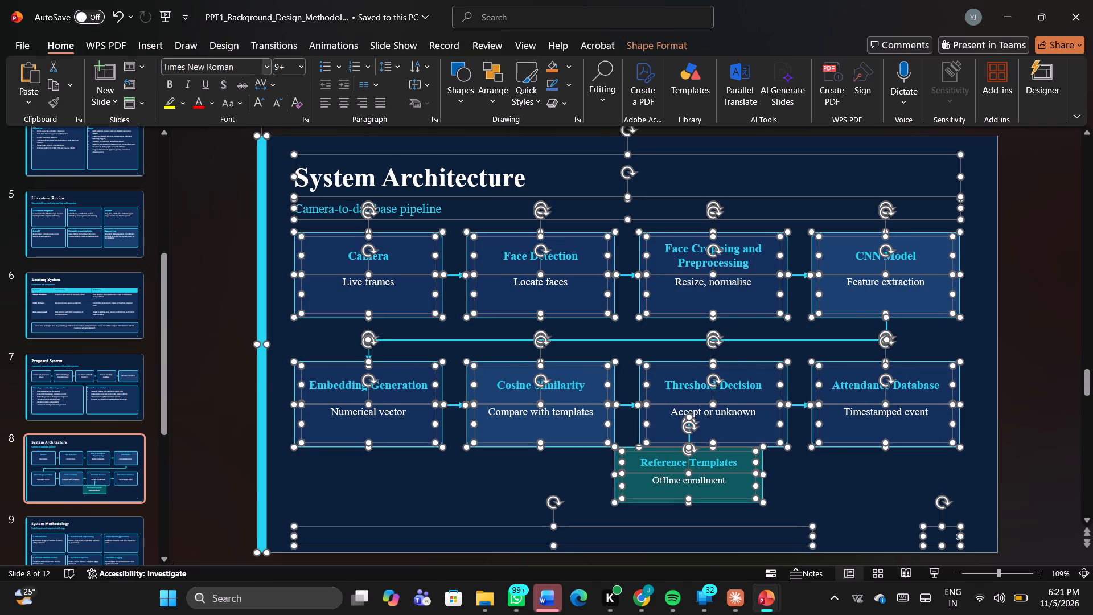
# Delete the "Automated Student Attendance Face Recognition | Background, Design and Methodology" footer text on slide 9, the System Methodology slide.
pyautogui.click(65, 546)
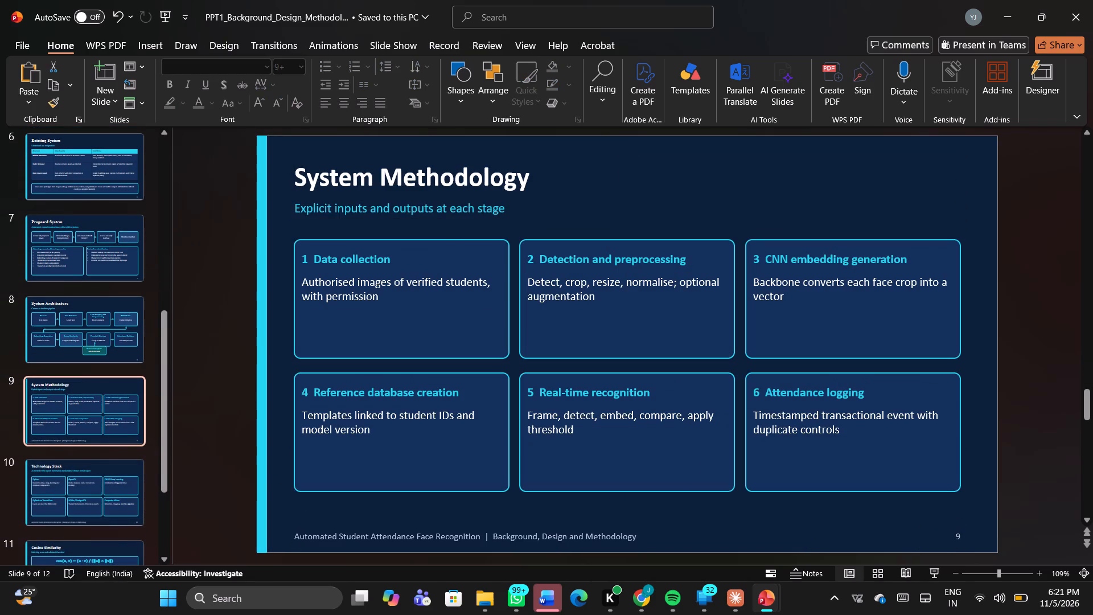
pyautogui.click(336, 543)
pyautogui.hotkey('ctrl', 'a')
pyautogui.click(336, 539)
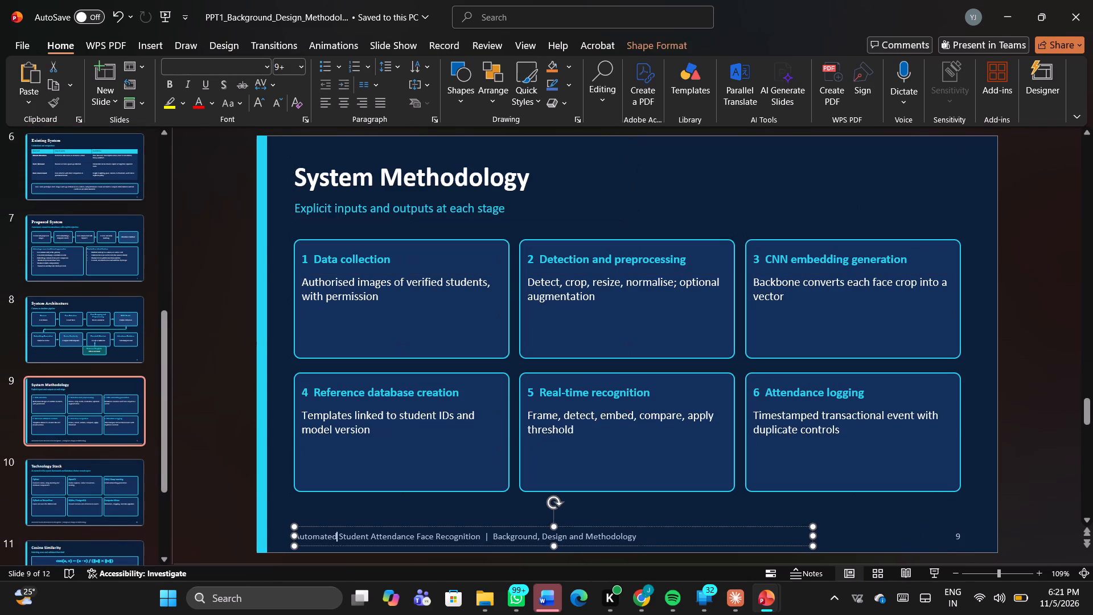
pyautogui.hotkey('ctrl', 'a')
pyautogui.press('BackSpace')
# Select everything on slide 9, the System Methodology slide, and set the font to Times New Roman.
pyautogui.click(276, 482)
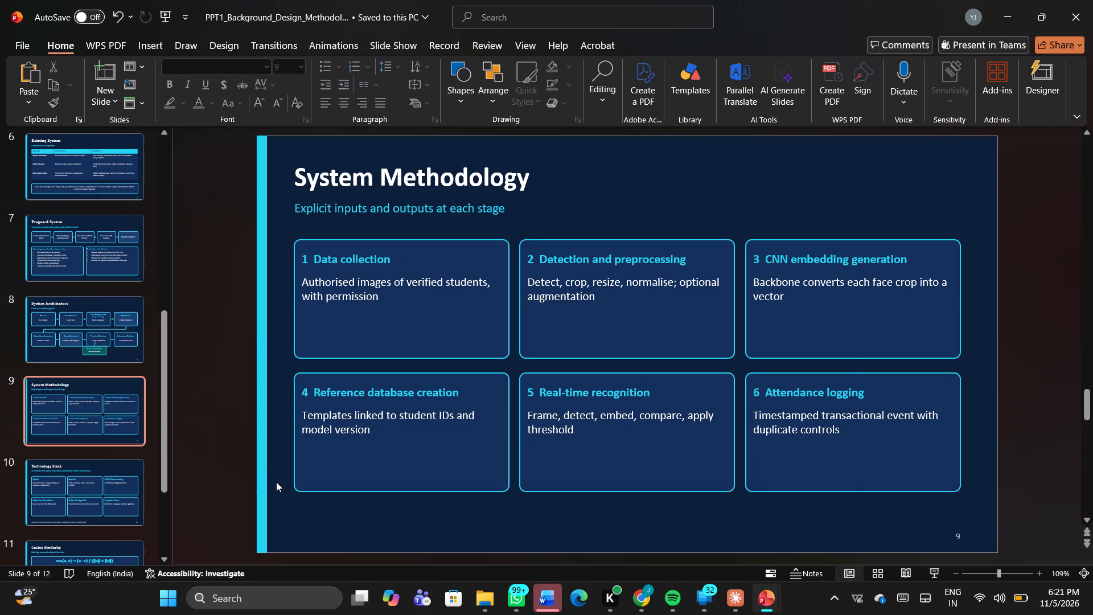
pyautogui.hotkey('ctrl', 'a')
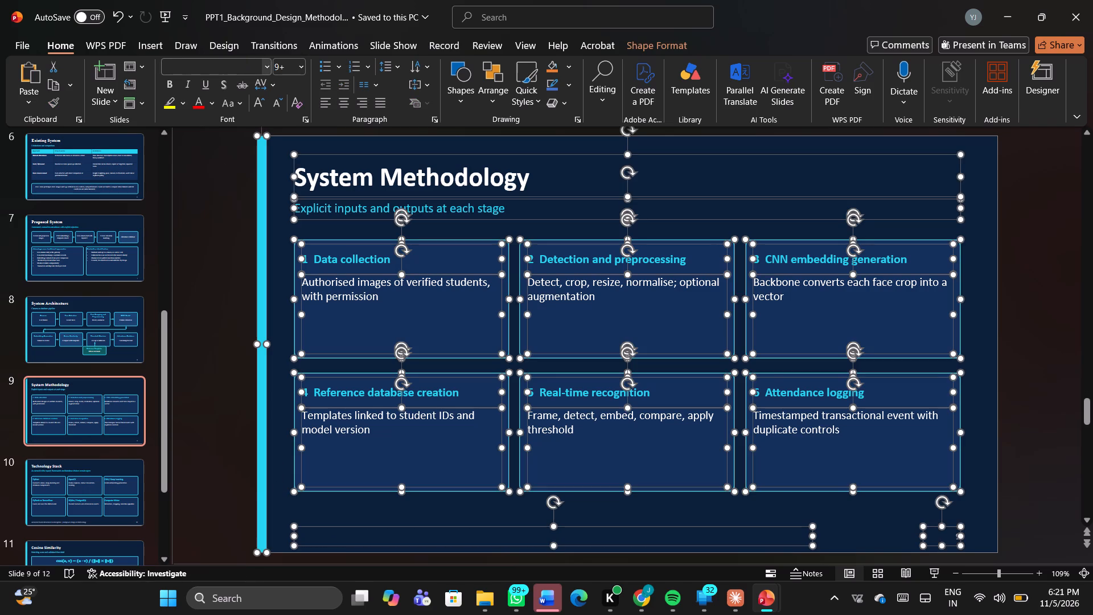
pyautogui.click(230, 65)
pyautogui.write('ti')
pyautogui.press('Return')
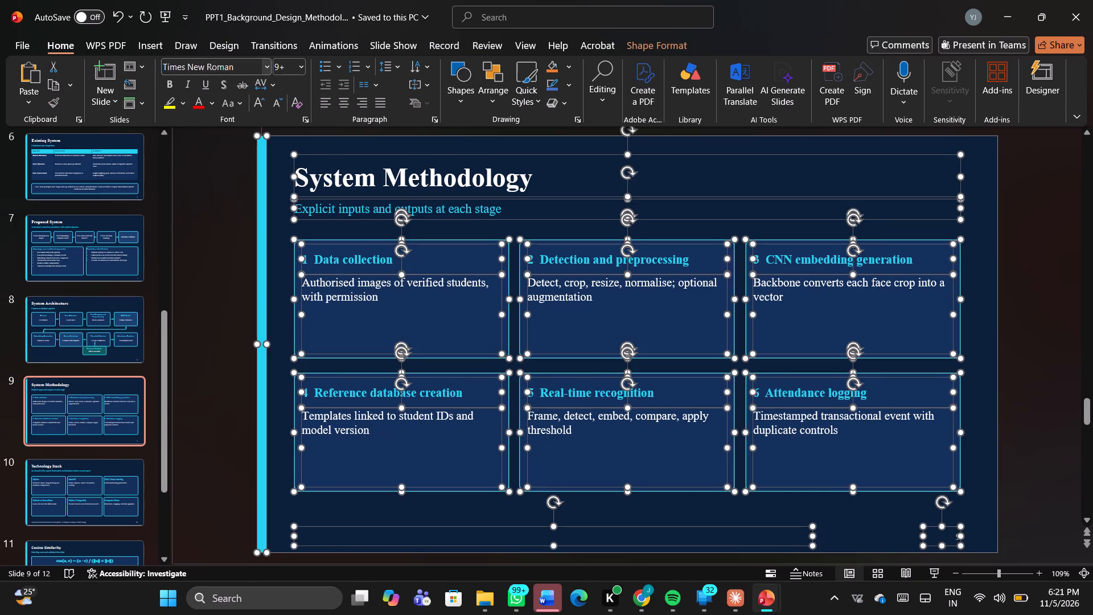
# Delete the "Automated Student Attendance Face Recognition | Background, Design and Methodology" footer text on slide 10, the Technology Stack slide.
pyautogui.click(68, 499)
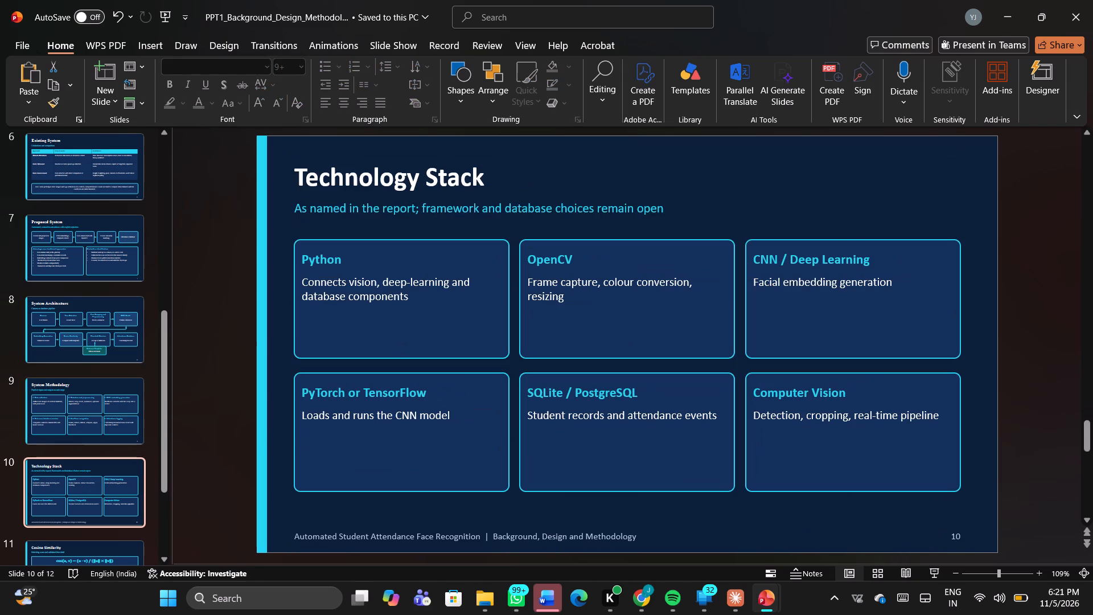
pyautogui.click(363, 534)
pyautogui.hotkey('ctrl', 'a')
pyautogui.click(363, 534)
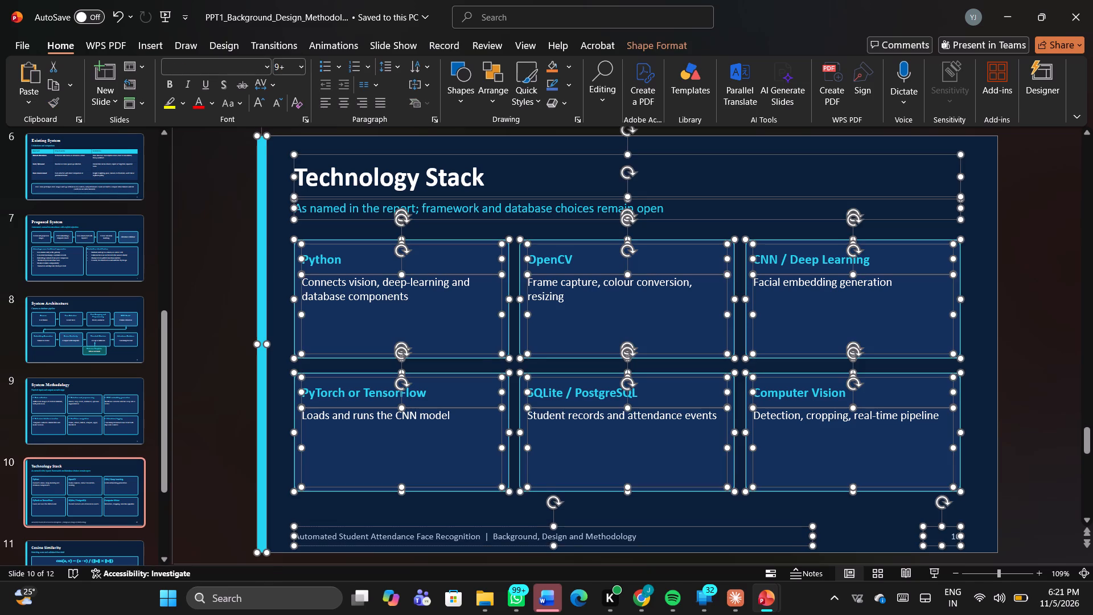
pyautogui.hotkey('ctrl', 'a')
pyautogui.press('BackSpace')
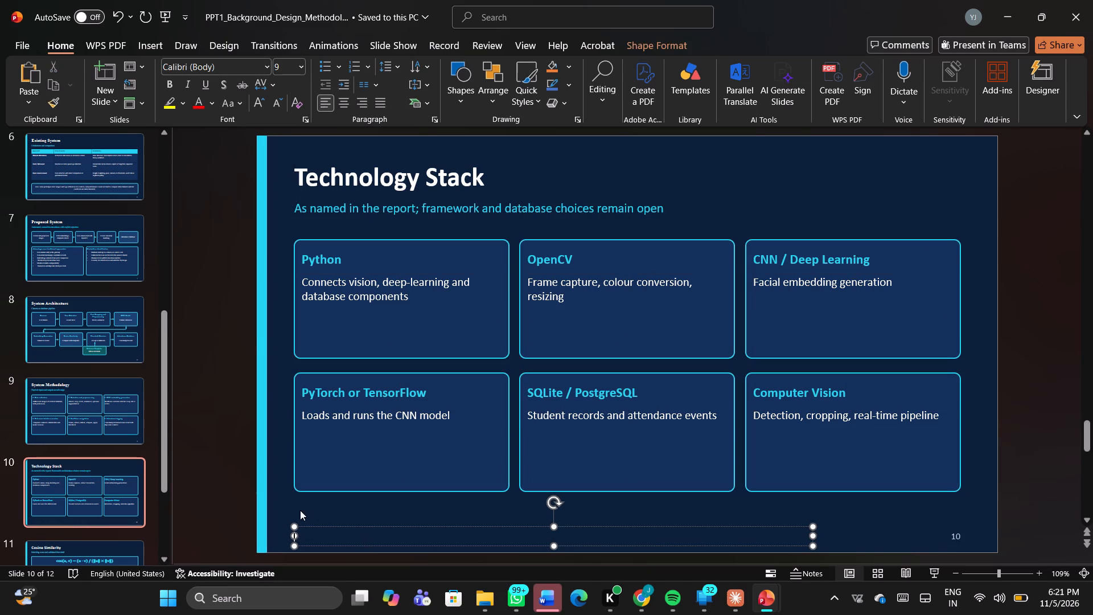
# Select everything on slide 10, the Technology Stack slide, and set the font to Times New Roman.
pyautogui.click(258, 508)
pyautogui.click(275, 508)
pyautogui.hotkey('ctrl', 'a')
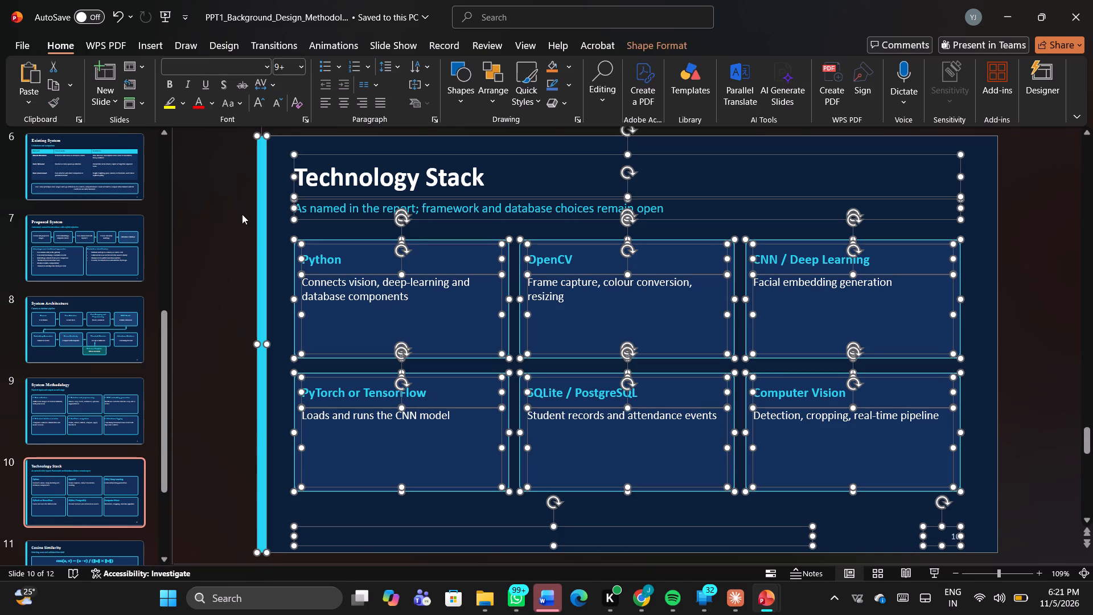
pyautogui.click(221, 67)
pyautogui.write('ti')
pyautogui.press('Return')
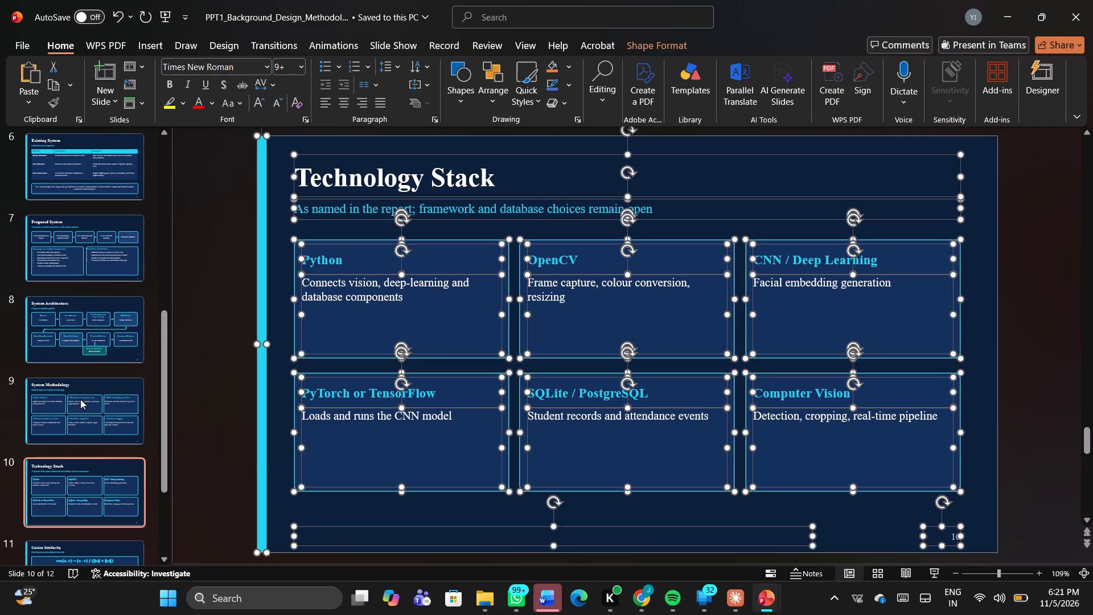
# Delete the "Automated Student Attendance Face Recognition | Background, Design and Methodology" footer text on slide 11, the Cosine Similarity slide.
pyautogui.scroll(-6, 91, 495)
pyautogui.click(76, 452)
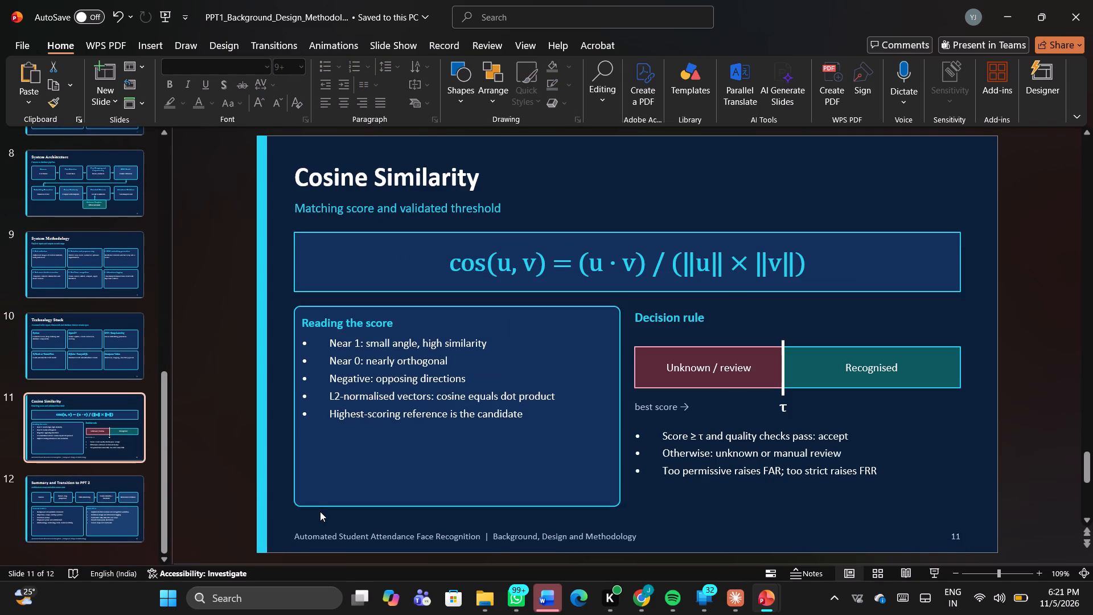
pyautogui.click(311, 540)
pyautogui.hotkey('ctrl', 'a')
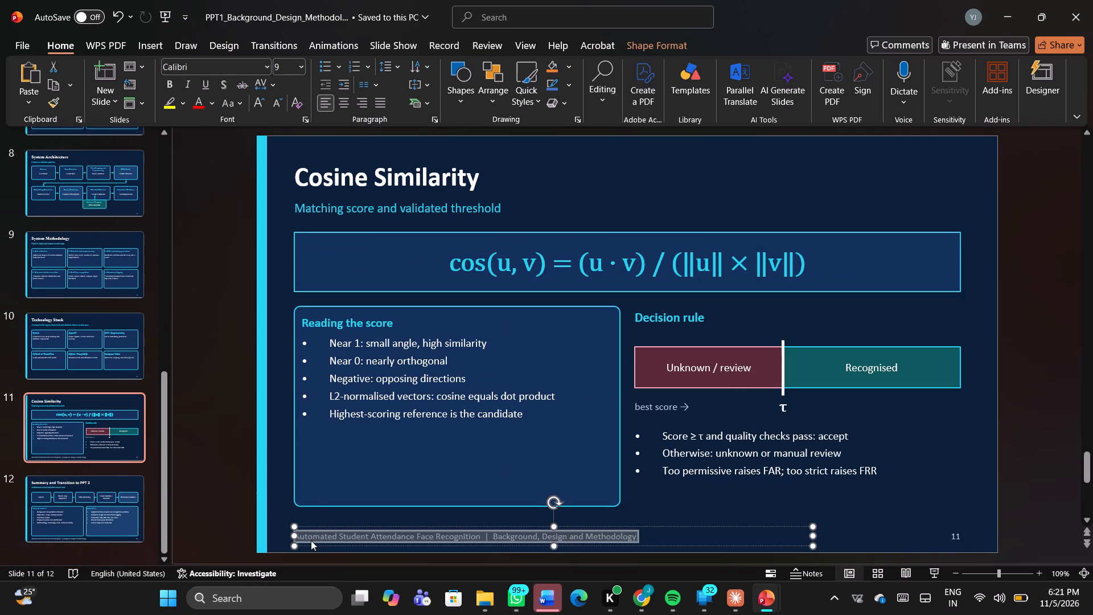
pyautogui.press('BackSpace')
# Select everything on slide 11, the Cosine Similarity slide, and set the font to Times New Roman.
pyautogui.click(268, 493)
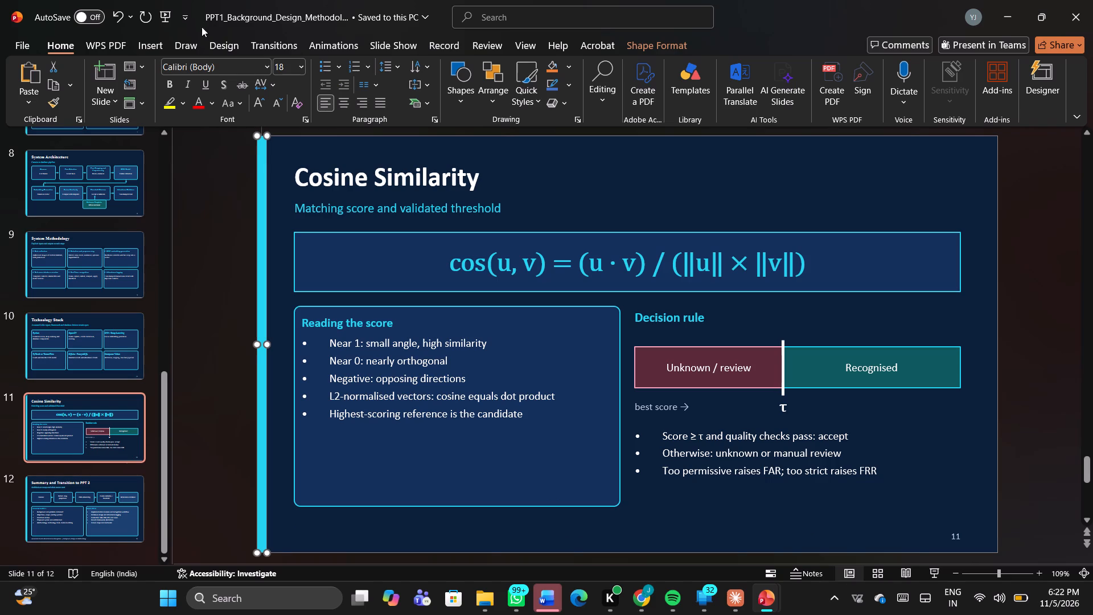
pyautogui.click(221, 70)
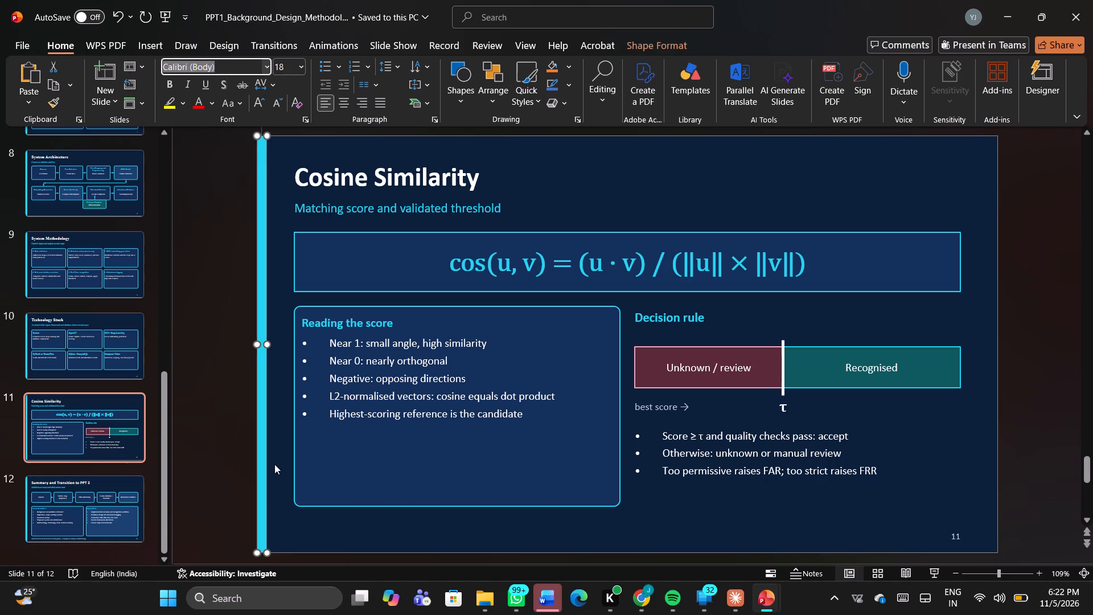
pyautogui.click(276, 508)
pyautogui.hotkey('ctrl', 'a')
pyautogui.click(276, 508)
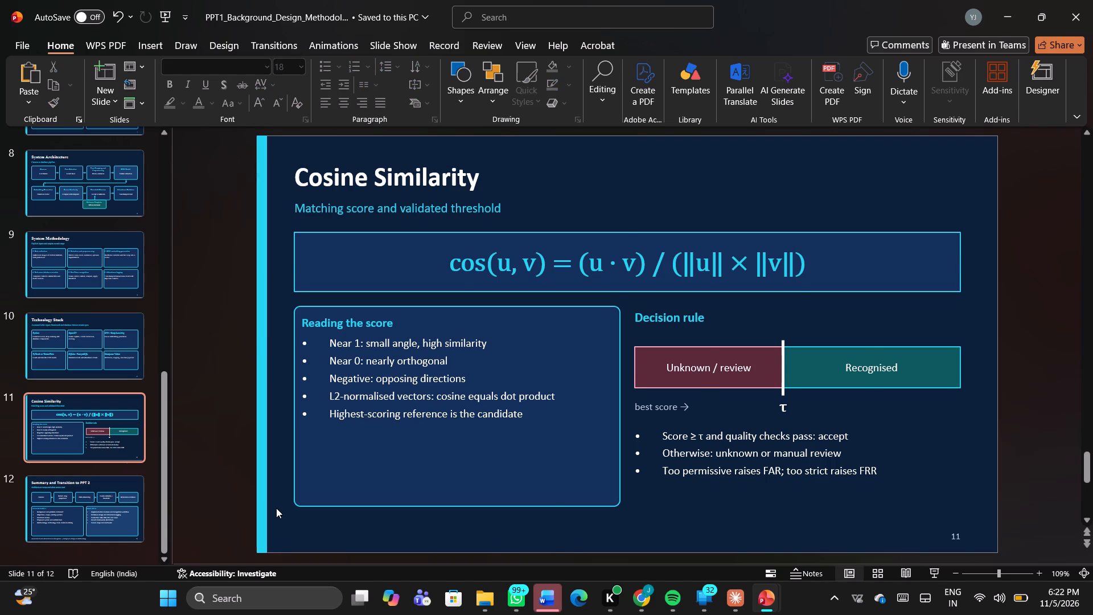
pyautogui.hotkey('ctrl', 'a')
pyautogui.click(217, 67)
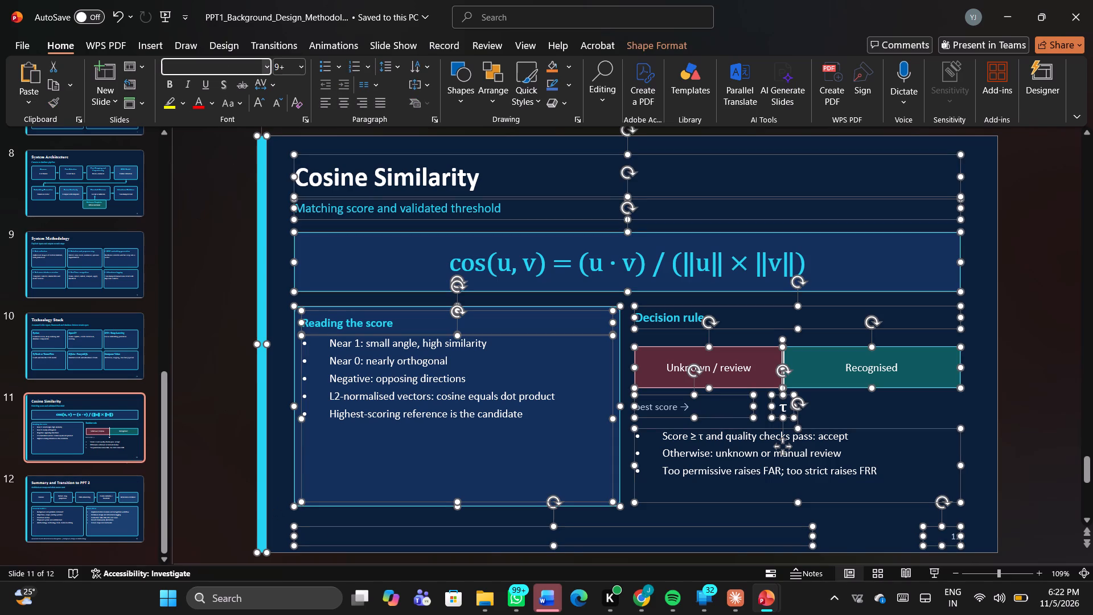
pyautogui.write('tim')
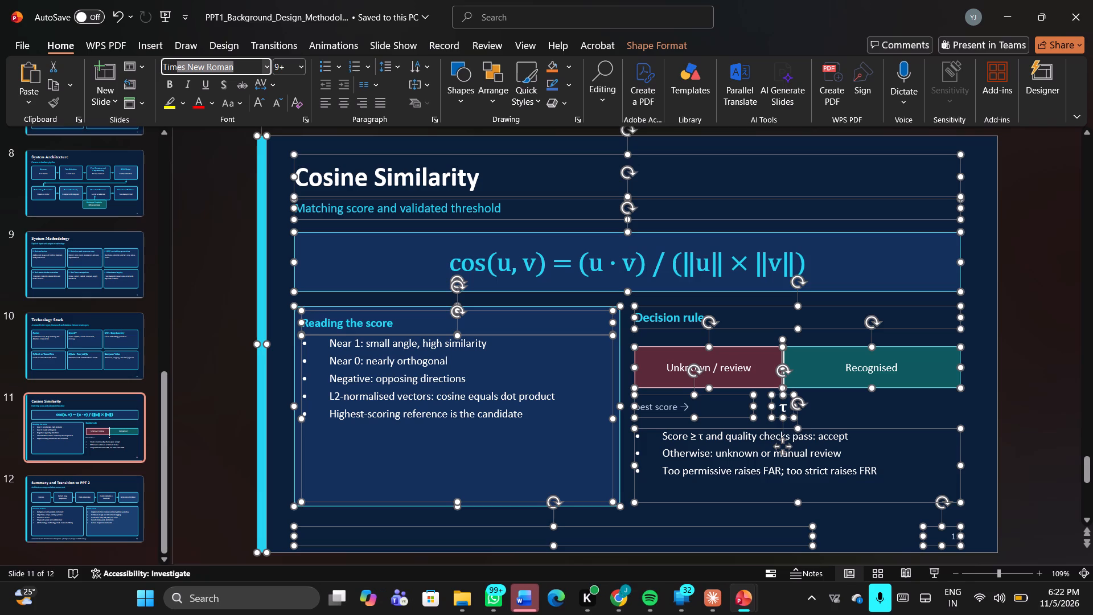
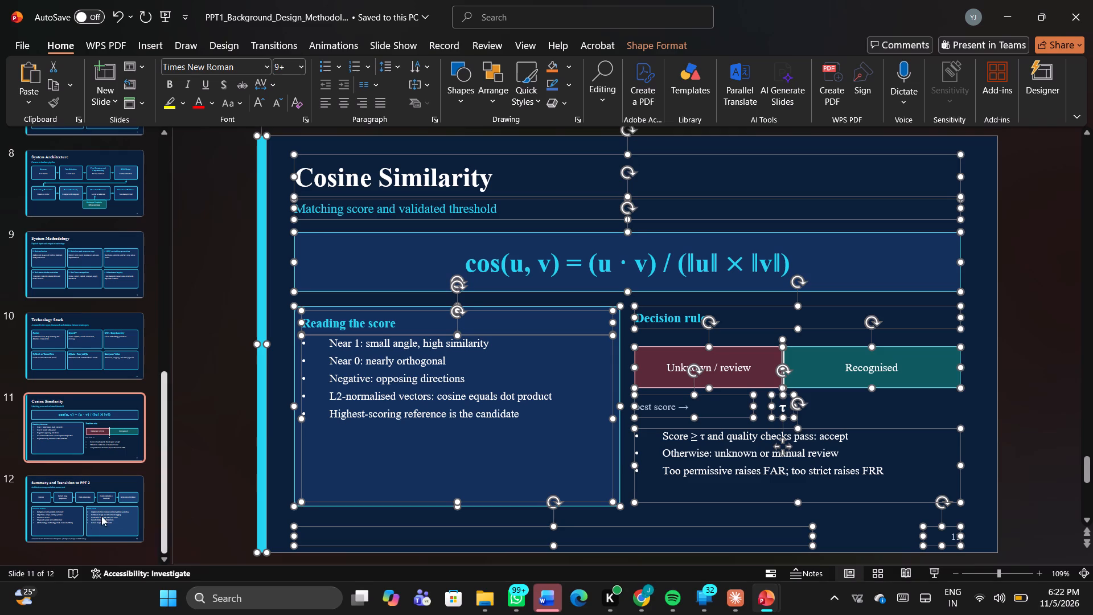
# Delete the "Automated Student Attendance Face Recognition | Background, Design and Methodology" footer text on slide 12, the Summary and Transition to PPT 2 slide.
pyautogui.click(62, 519)
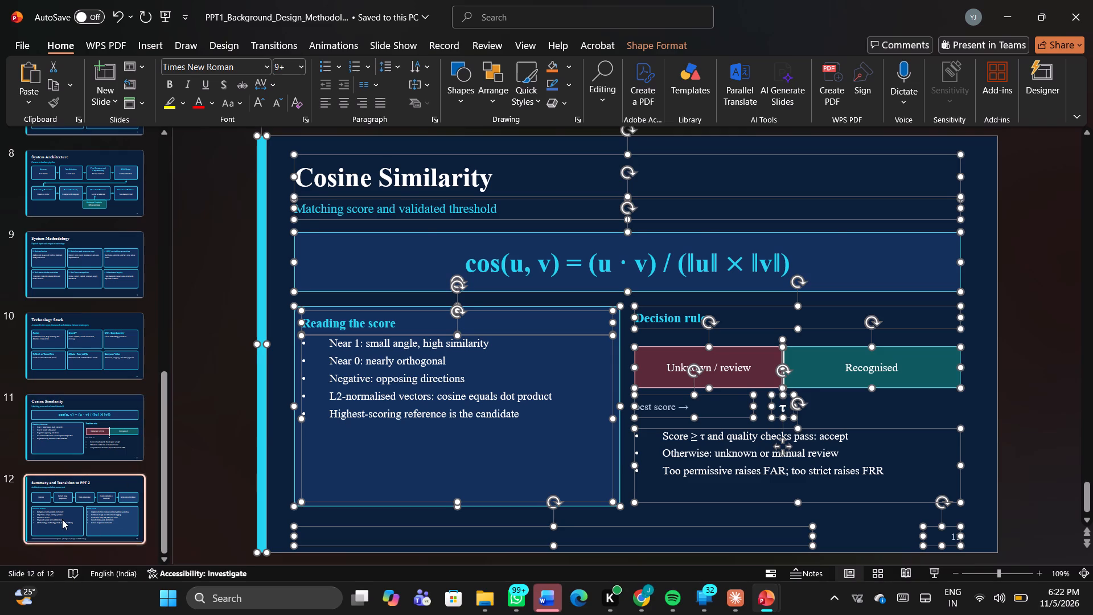
pyautogui.click(358, 537)
pyautogui.hotkey('ctrl', 'a')
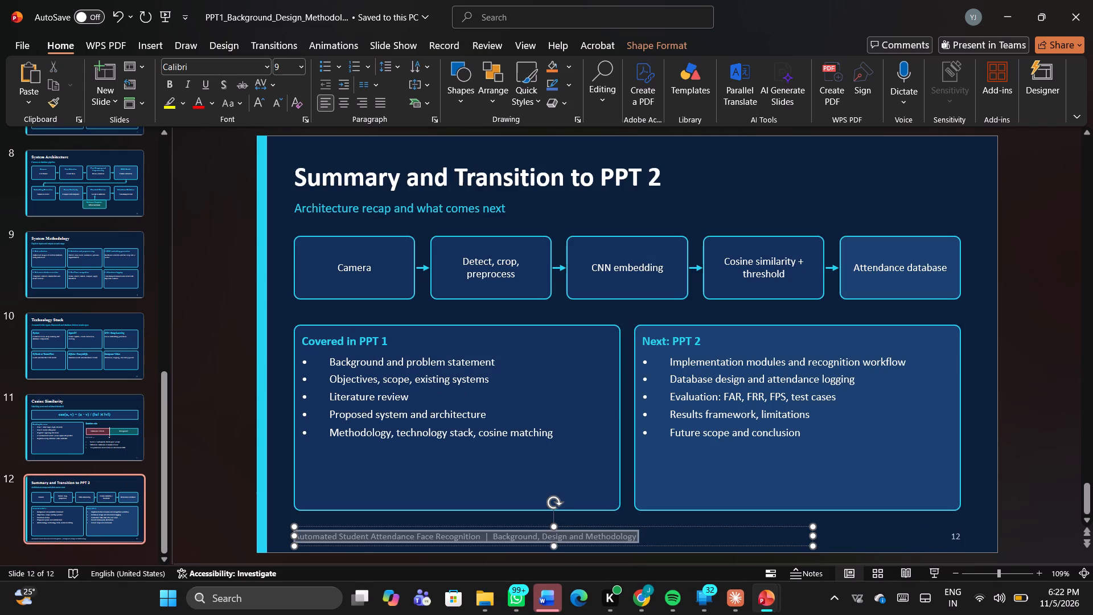
pyautogui.press('BackSpace')
pyautogui.click(274, 519)
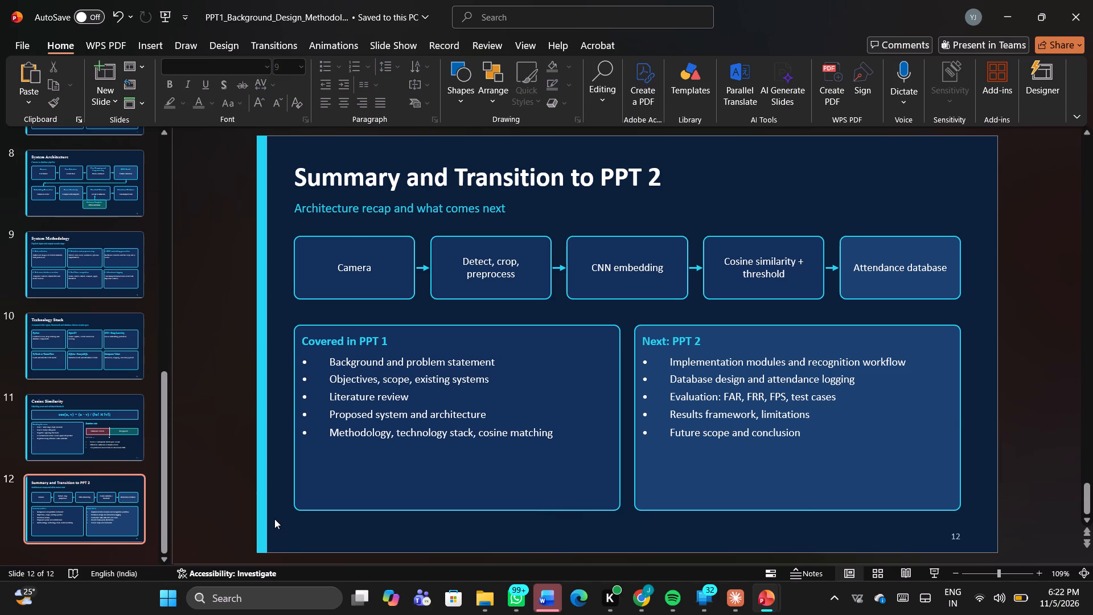
# Select everything on slide 12, the Summary and Transition to PPT 2 slide, and set the font to Times New Roman.
pyautogui.hotkey('ctrl', 'a')
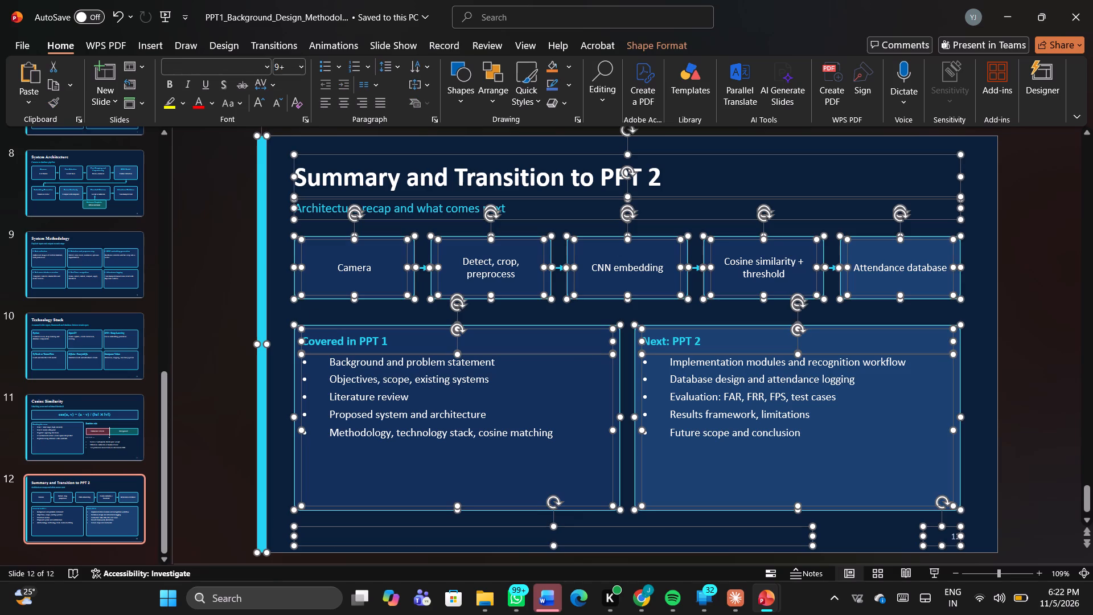
pyautogui.click(210, 65)
pyautogui.write('times')
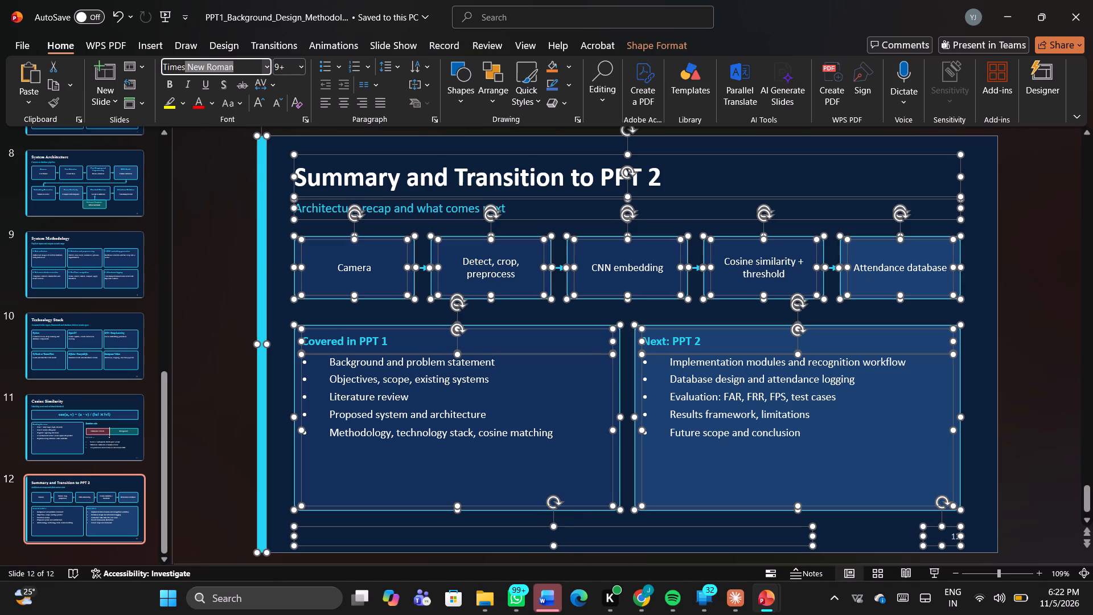
pyautogui.press('Return')
pyautogui.scroll(-2, 81, 305)
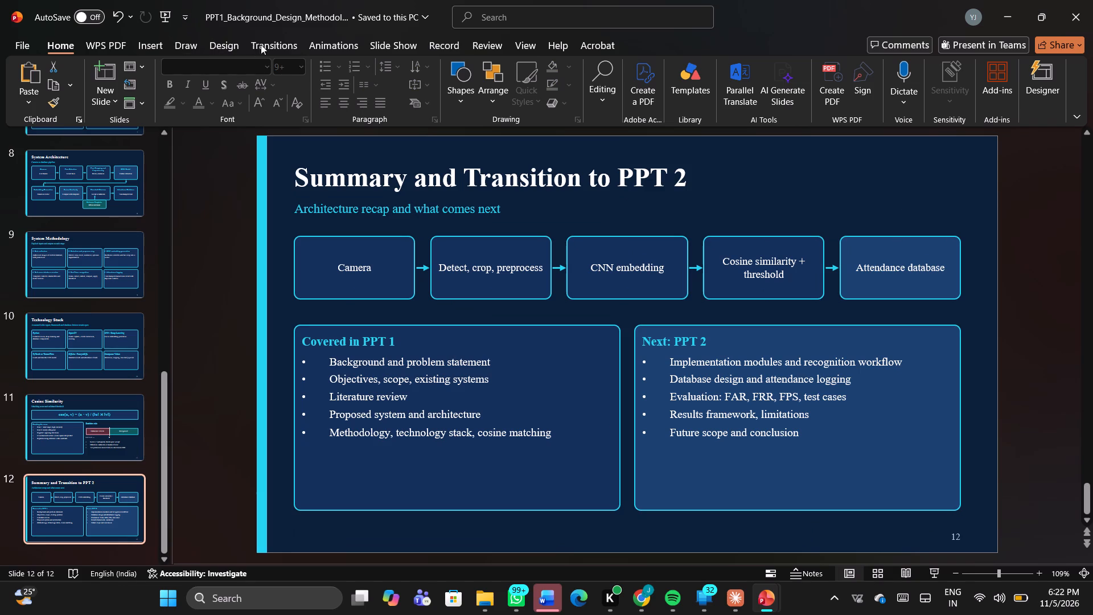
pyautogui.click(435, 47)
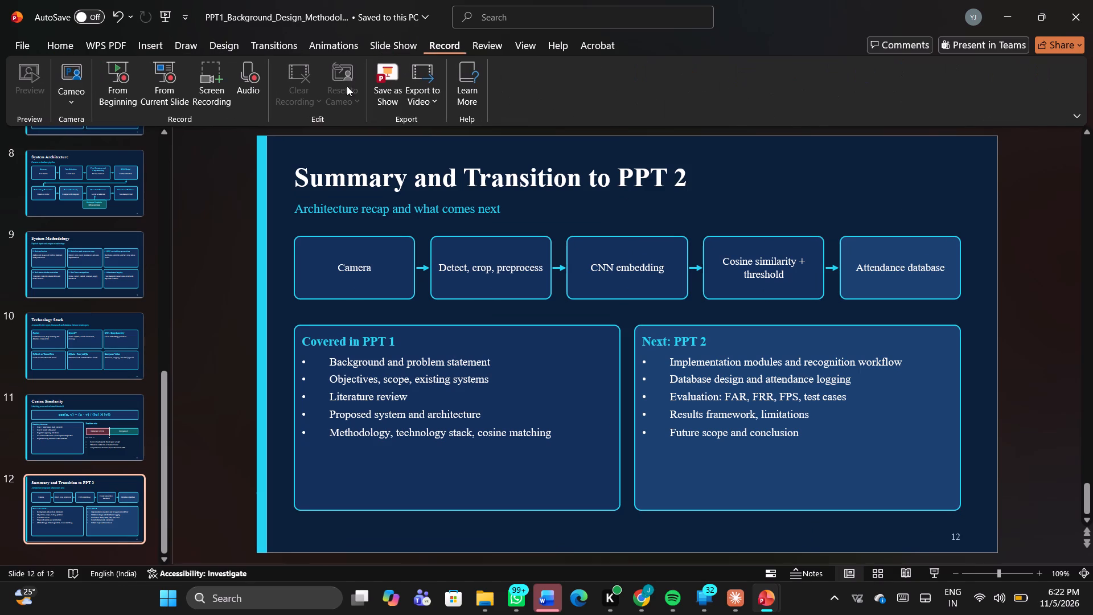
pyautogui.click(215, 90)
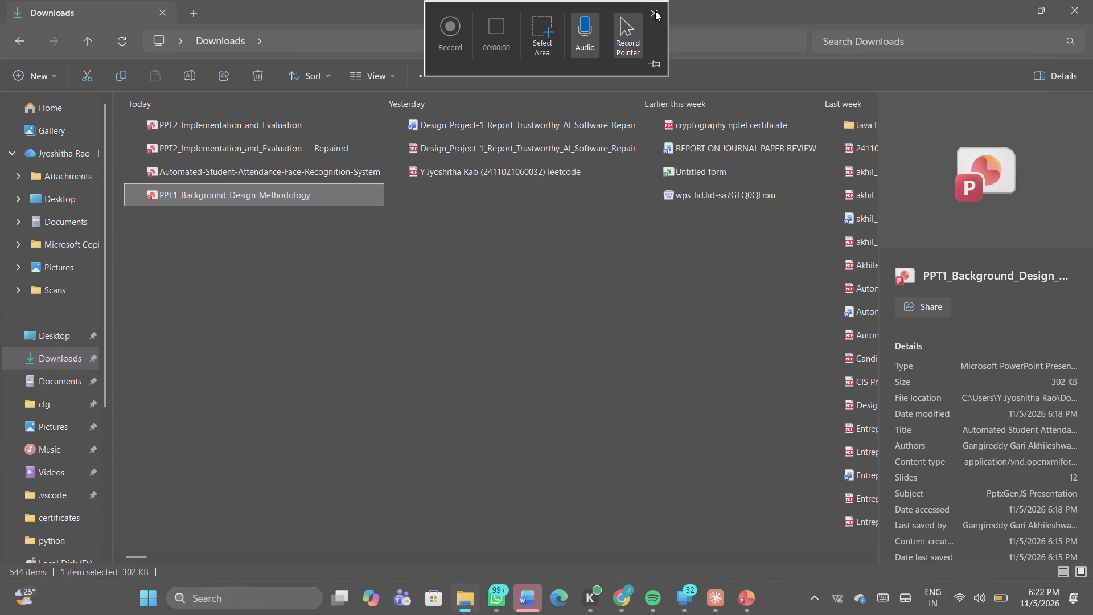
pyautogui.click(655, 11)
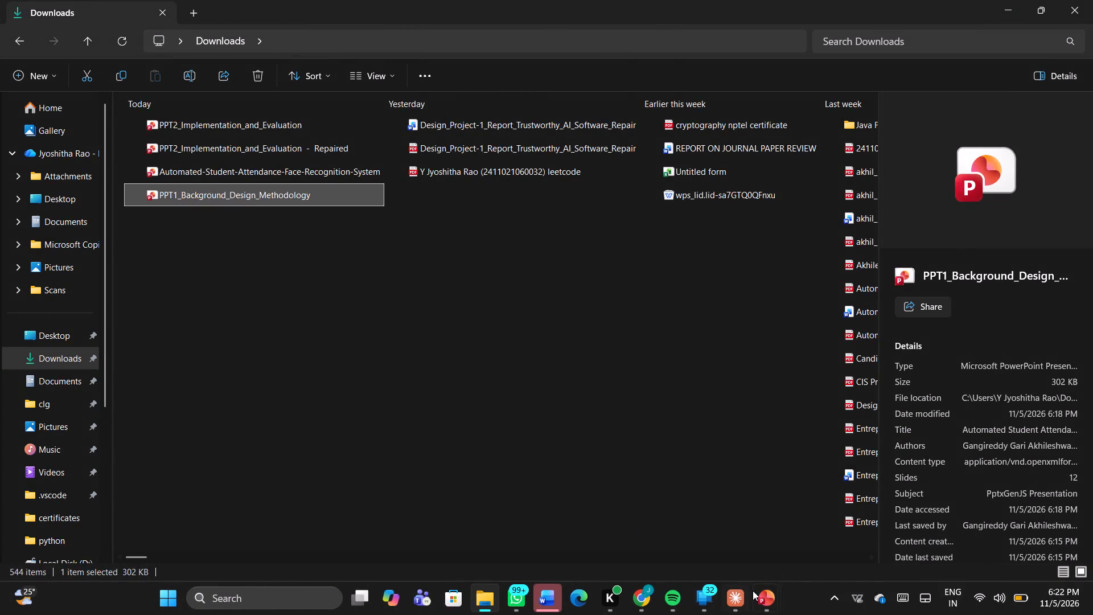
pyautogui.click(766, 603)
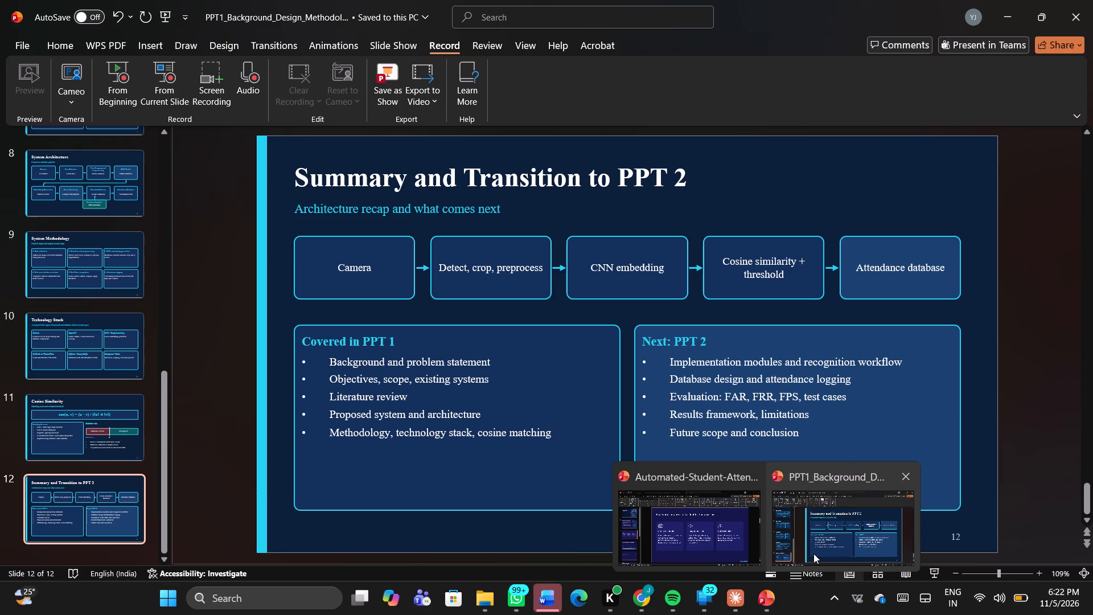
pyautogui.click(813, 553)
# Switch to the Automated-Student-Attendance-Face-Recognition-System presentation, look through its slides and close it without saving the changes.
pyautogui.scroll(2, 439, 371)
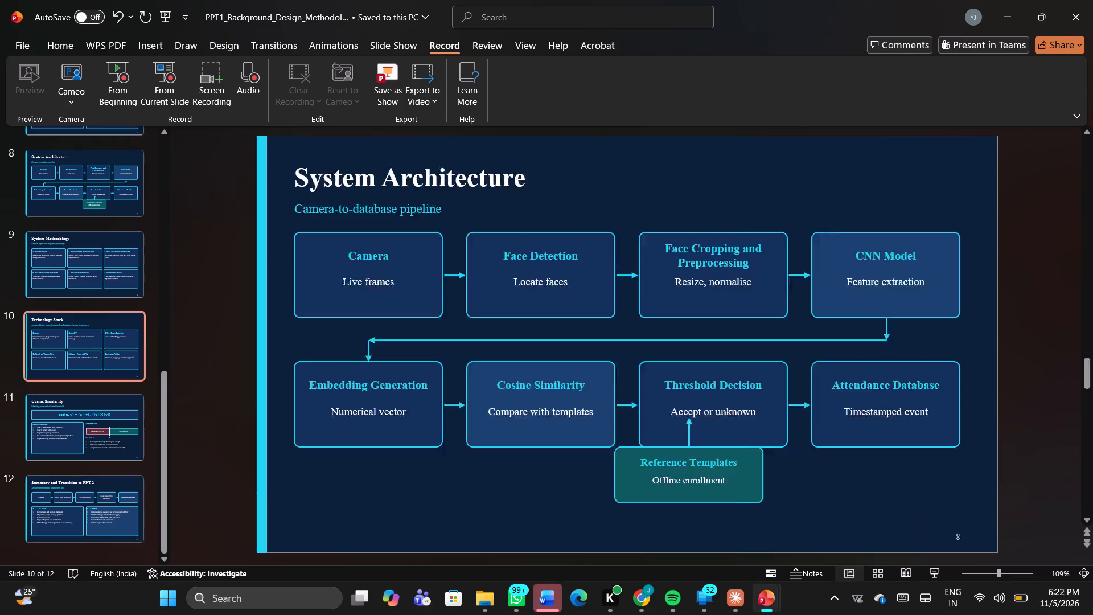
pyautogui.scroll(11, 439, 371)
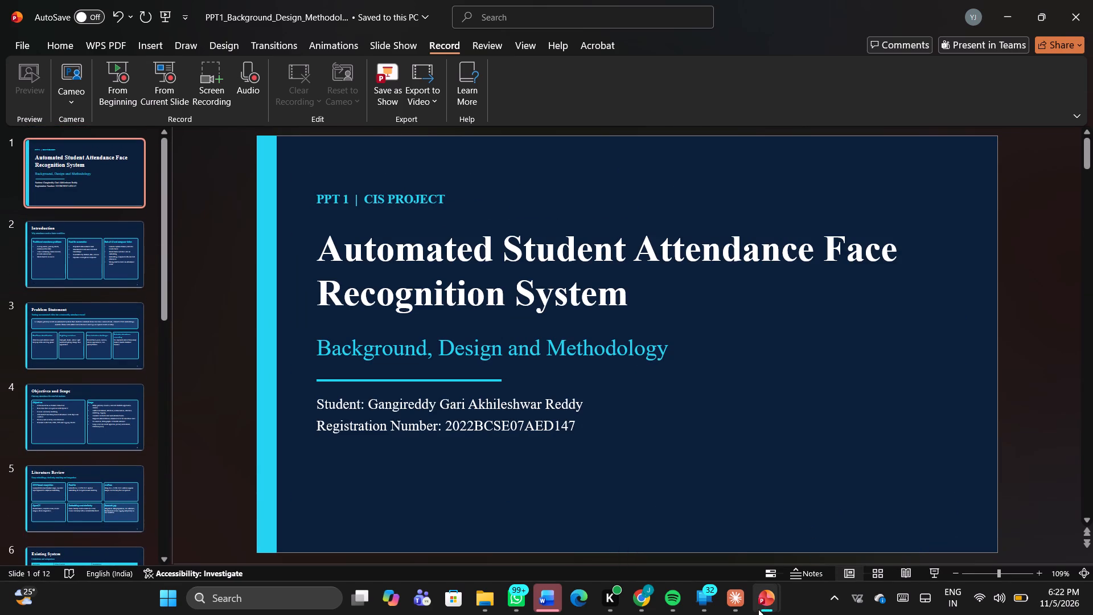
pyautogui.click(667, 521)
pyautogui.scroll(7, 441, 389)
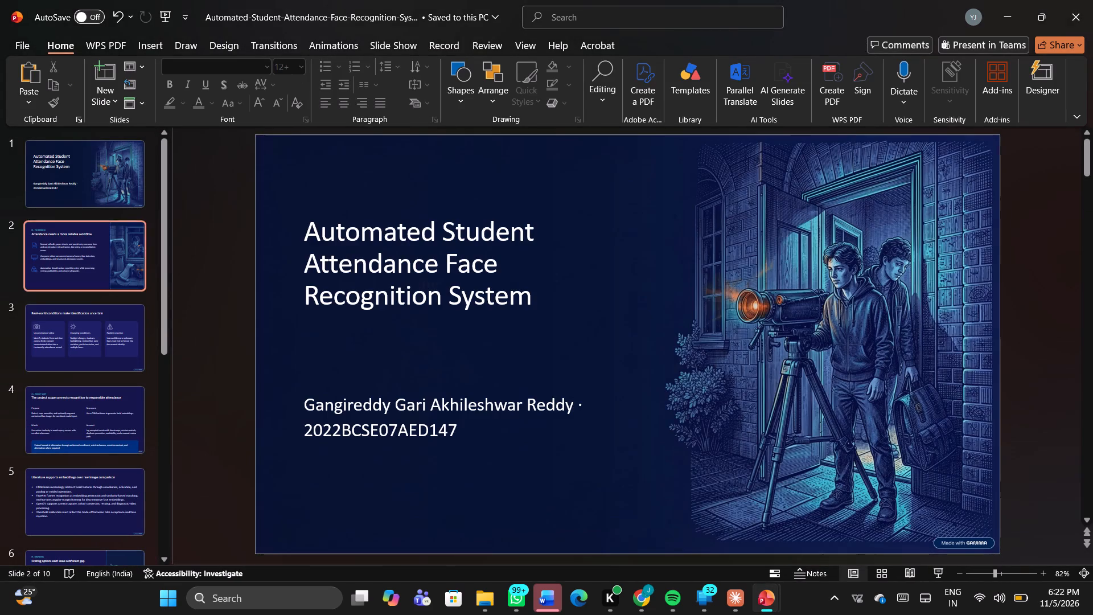
pyautogui.scroll(1, 441, 389)
pyautogui.scroll(-4, 441, 389)
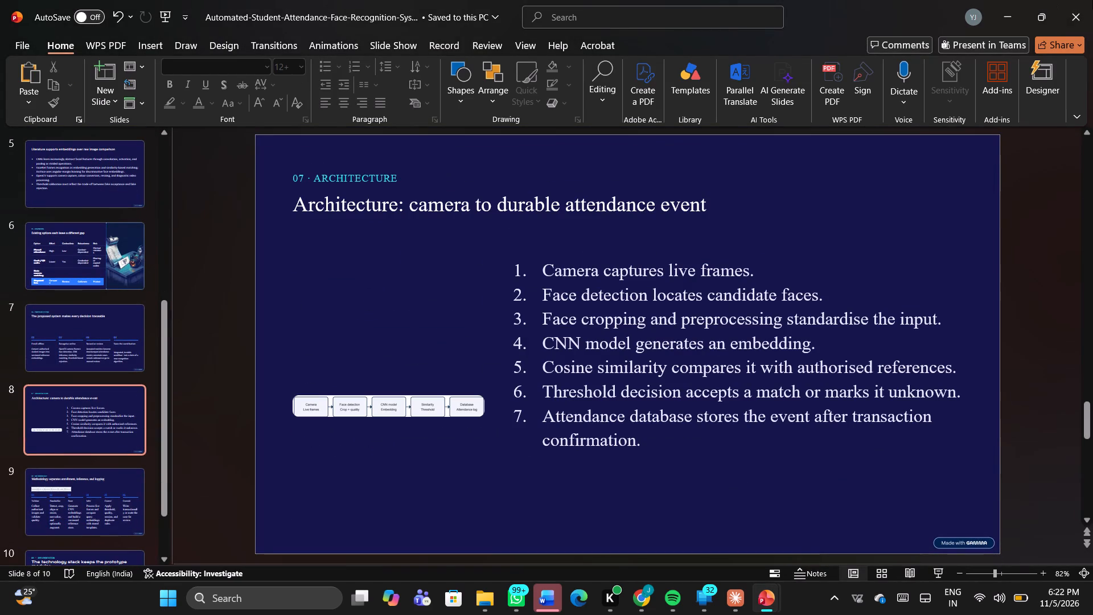
pyautogui.click(1092, 1)
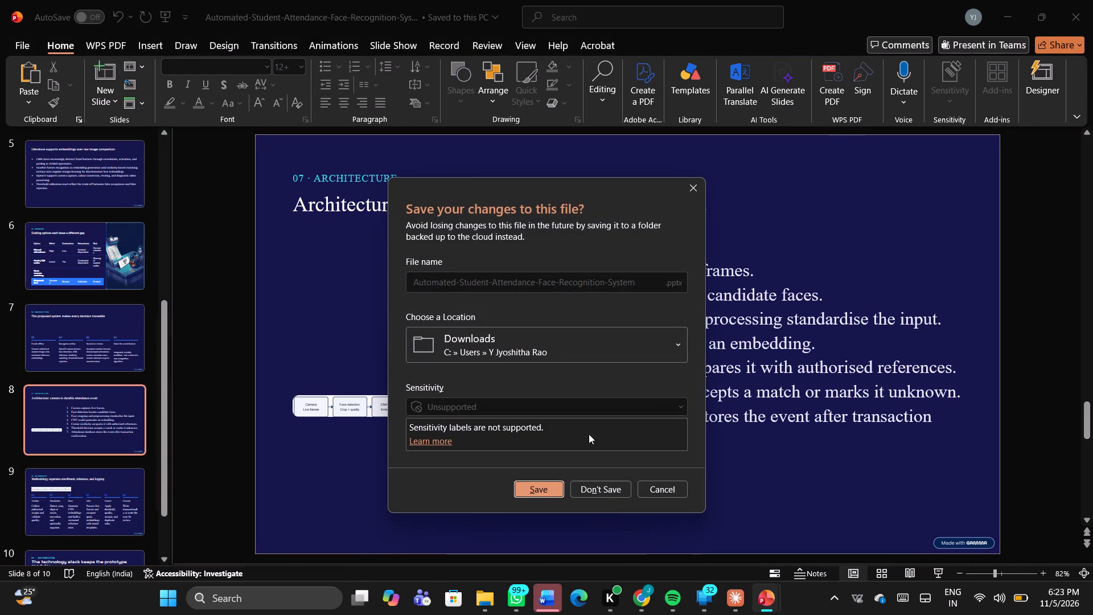
pyautogui.click(587, 486)
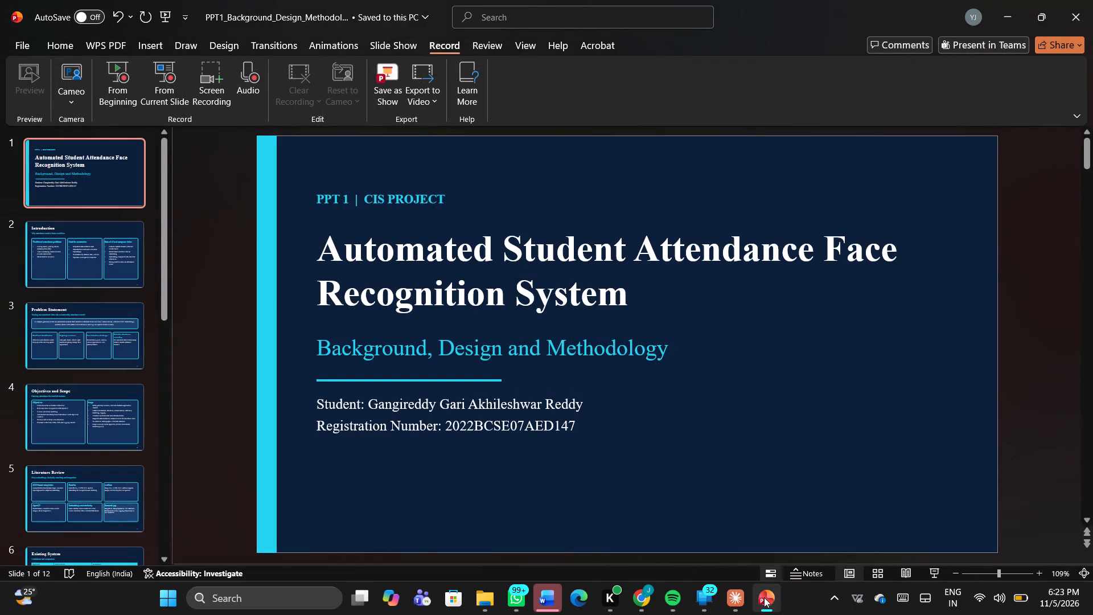
# Record the PPT 1 presentation with the camera from its first slide, advance to slide 8, System Architecture, and stop the recording.
pyautogui.scroll(-16, 524, 487)
pyautogui.scroll(1, 524, 487)
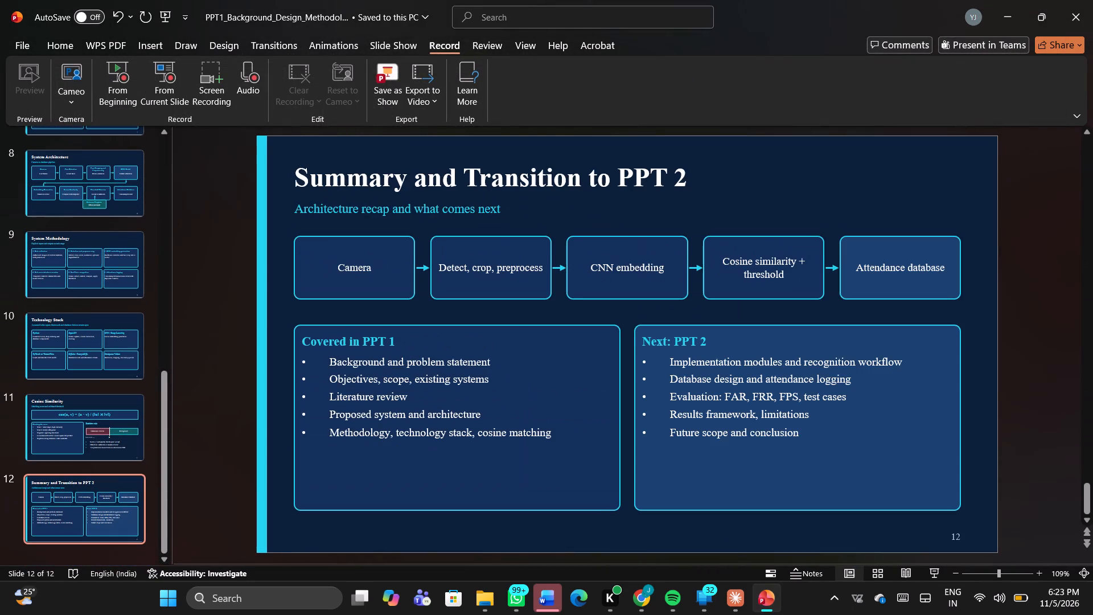
pyautogui.scroll(10, 524, 487)
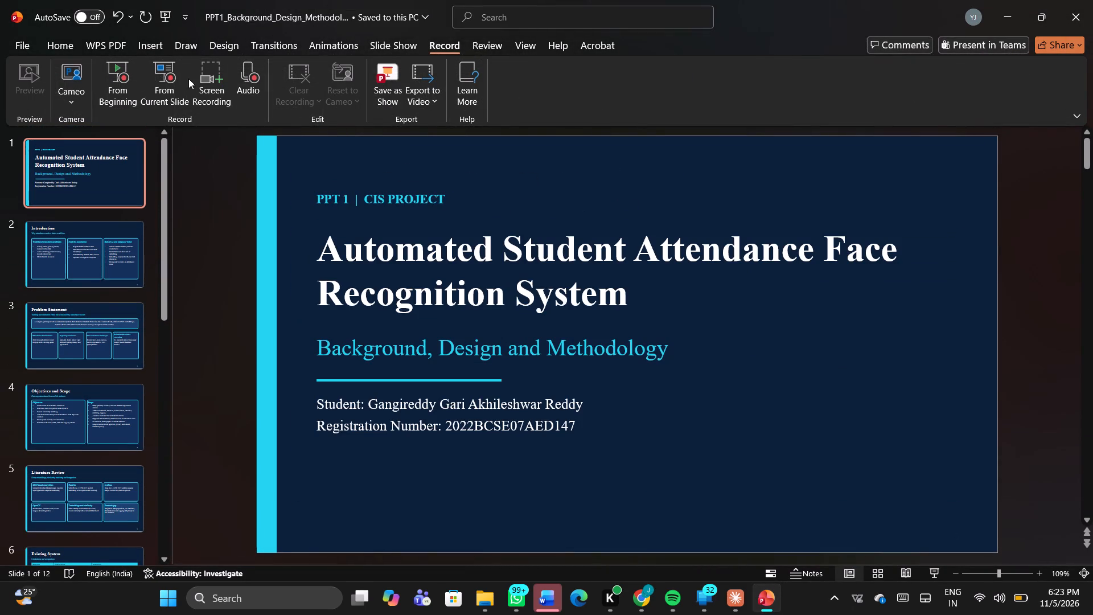
pyautogui.click(123, 93)
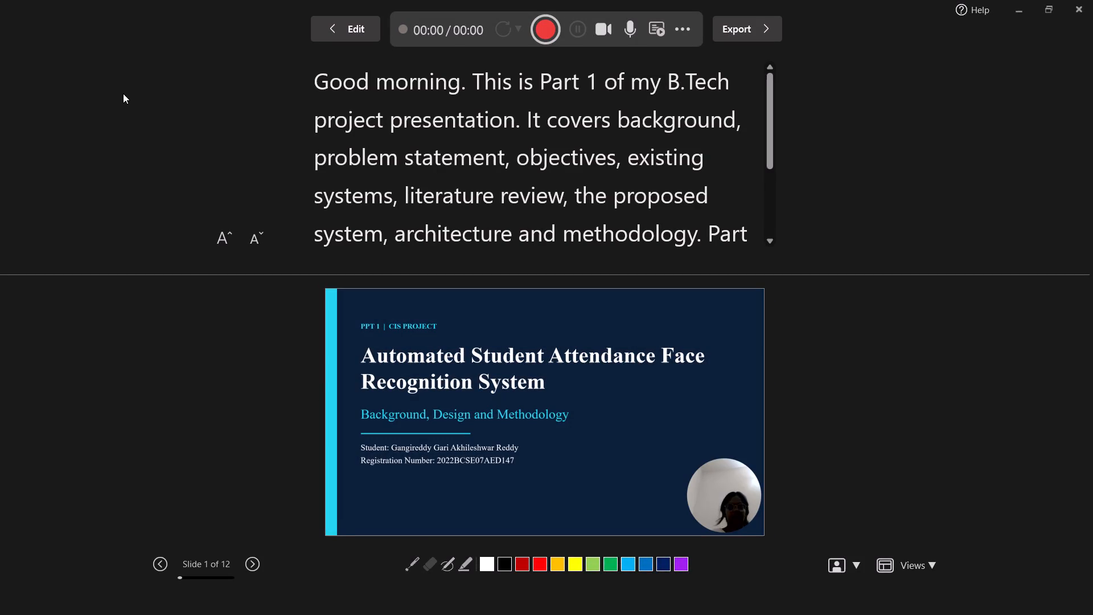
pyautogui.click(542, 32)
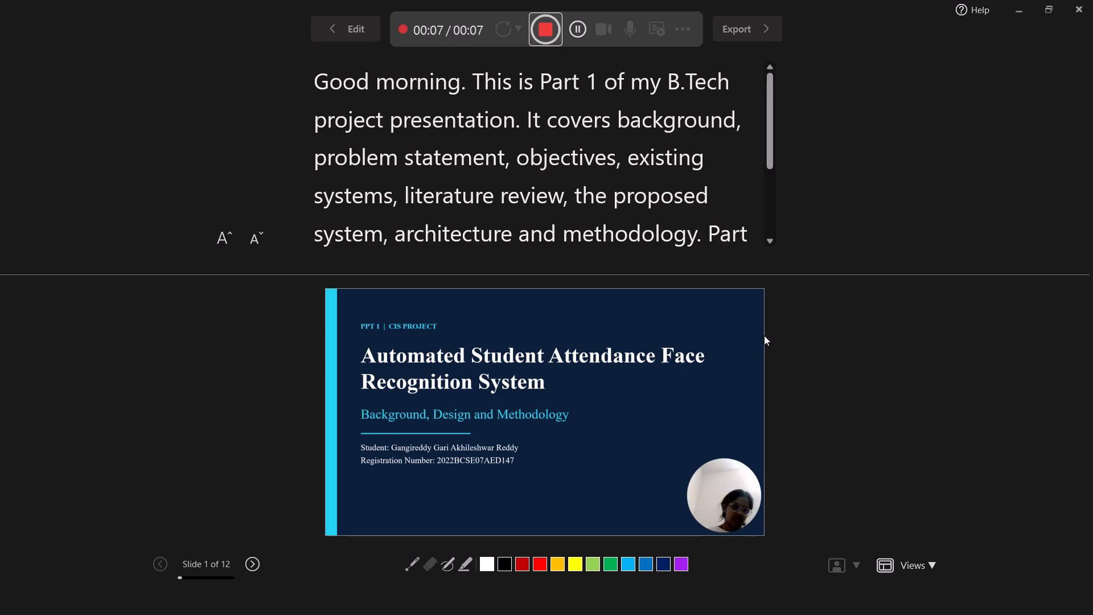
pyautogui.scroll(-2, 574, 415)
pyautogui.scroll(1, 574, 415)
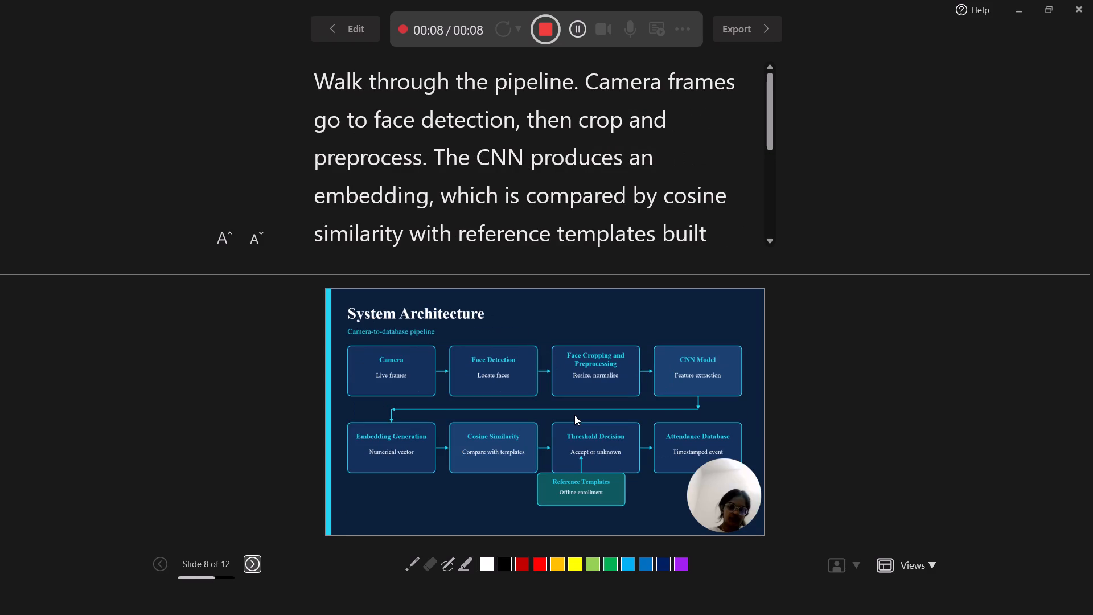
pyautogui.scroll(1, 574, 415)
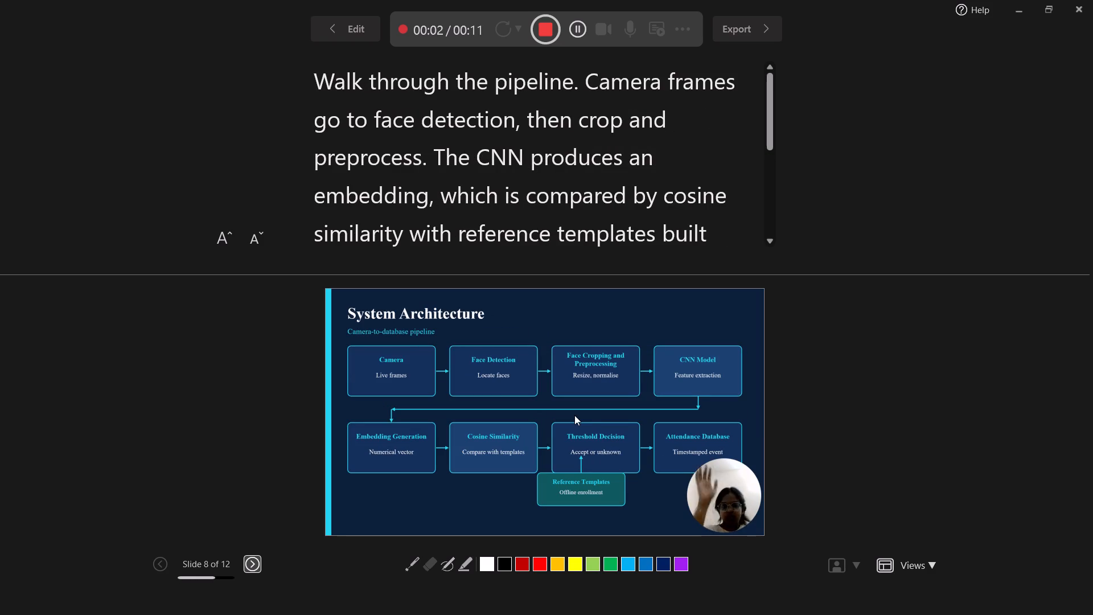
pyautogui.click(544, 28)
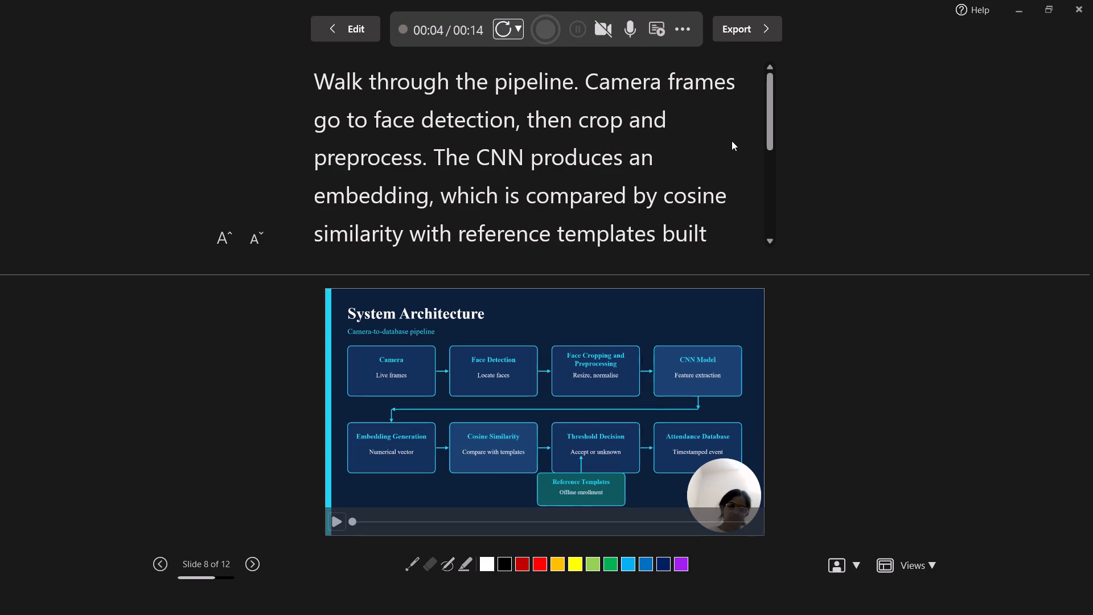
# Export the recorded presentation to Downloads as the Full HD video PPT1_Background_Design_Methodology.mp4 and return to the slide editing view.
pyautogui.click(755, 26)
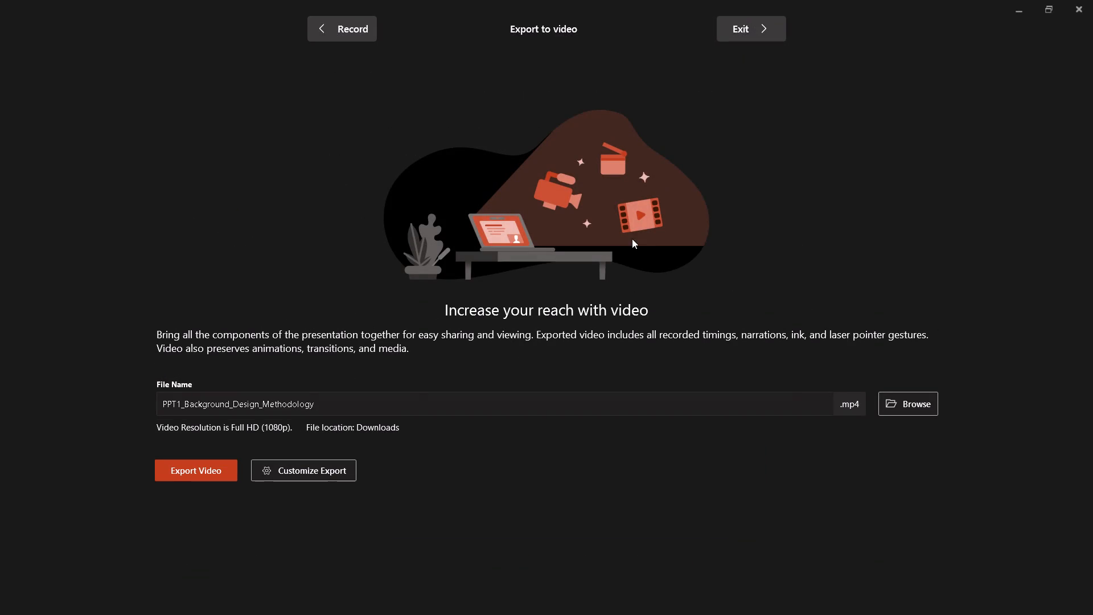
pyautogui.click(204, 474)
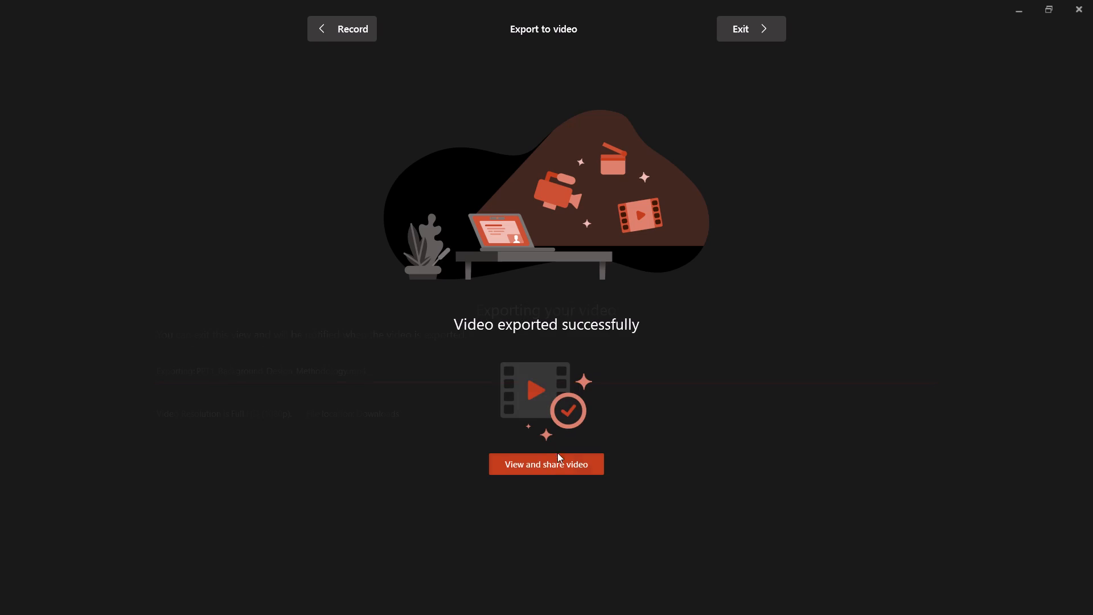
pyautogui.click(1022, 13)
pyautogui.press('Escape')
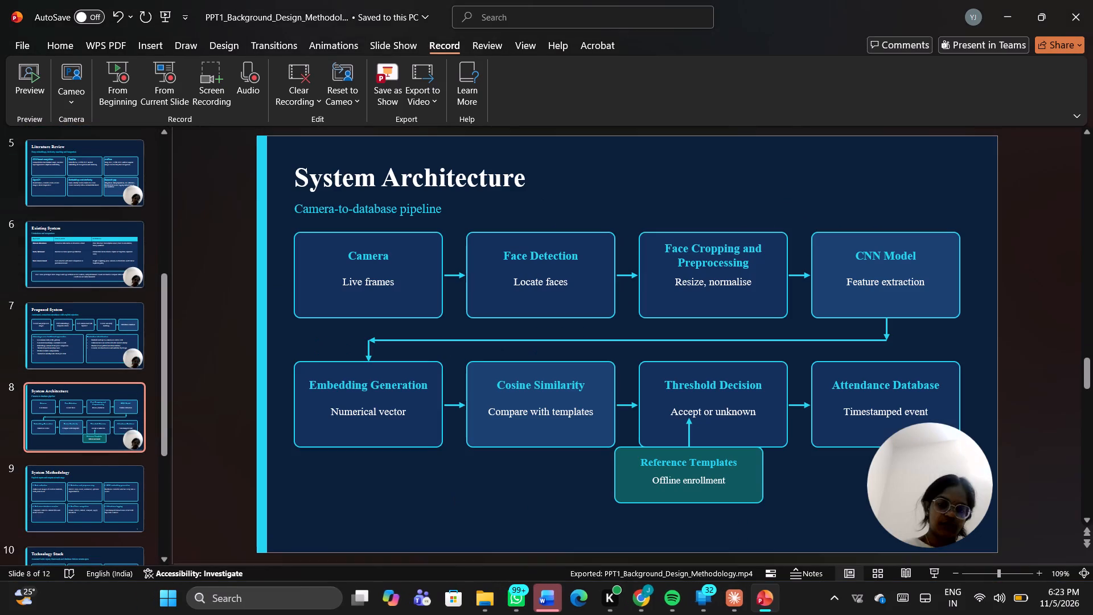
# Copy the exported PPT1_Background_Design_Methodology MP4 file from the Downloads folder in File Explorer.
pyautogui.click(482, 606)
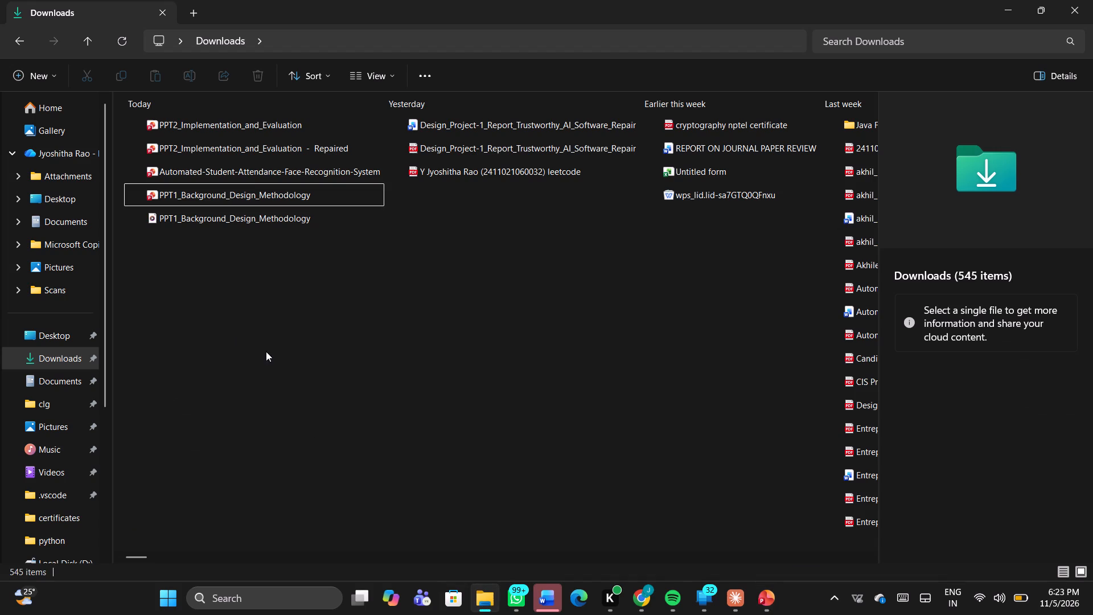
pyautogui.rightClick(309, 215)
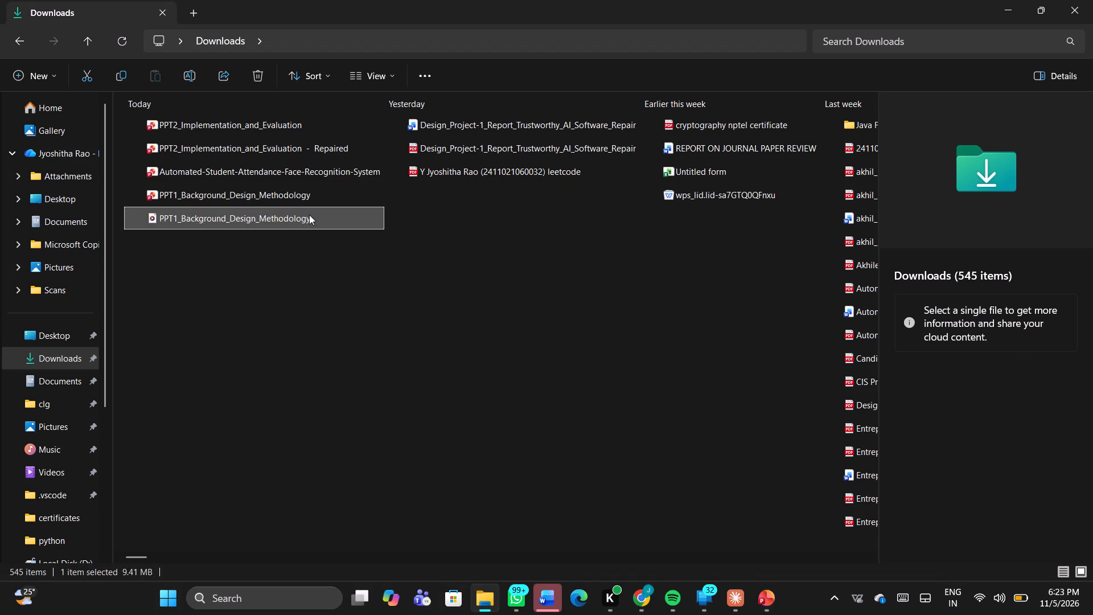
pyautogui.click(384, 101)
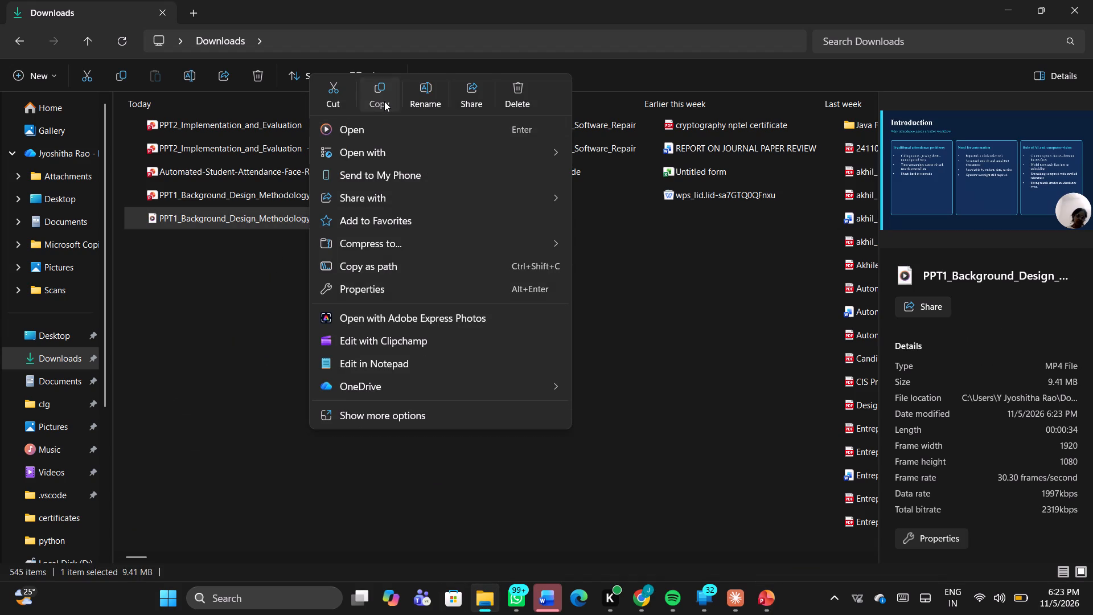
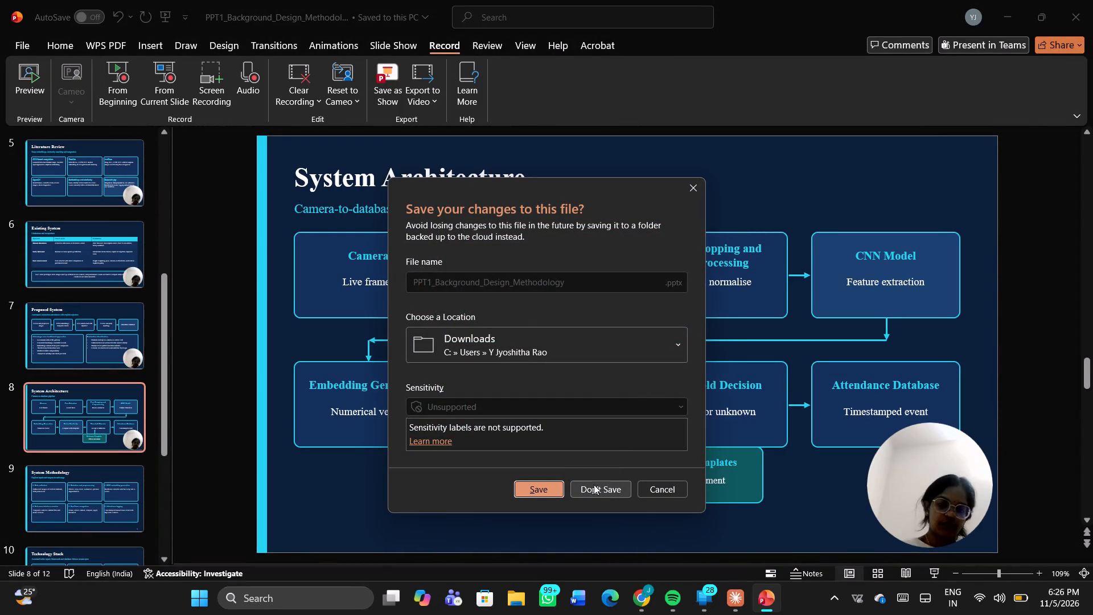
# Keep the PPT 1 presentation open and undo the camera recording added to its slides.
pyautogui.click(685, 188)
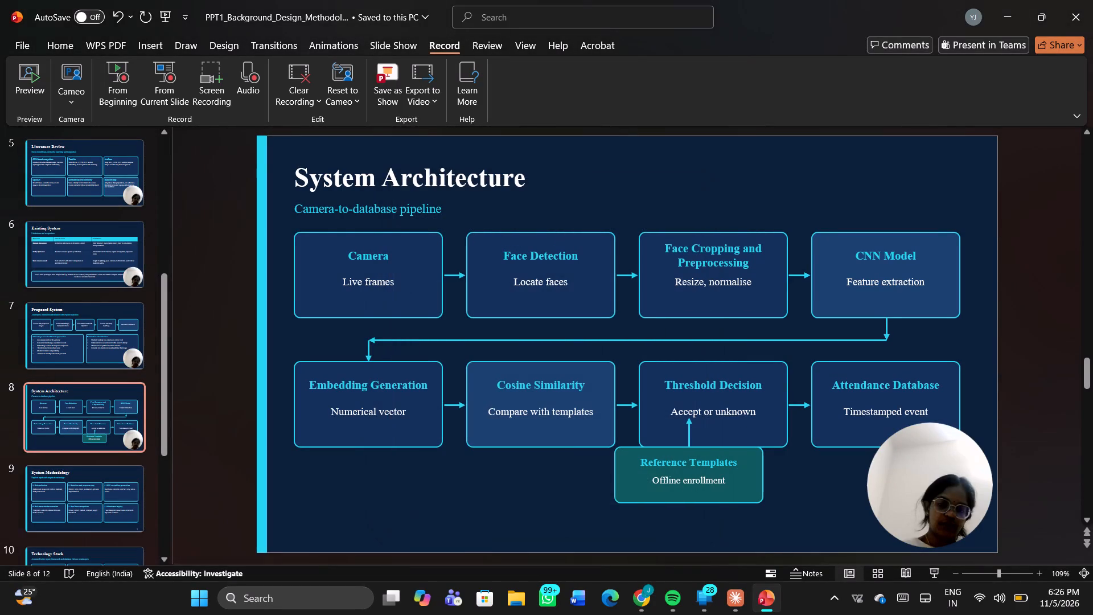
pyautogui.scroll(2, 83, 216)
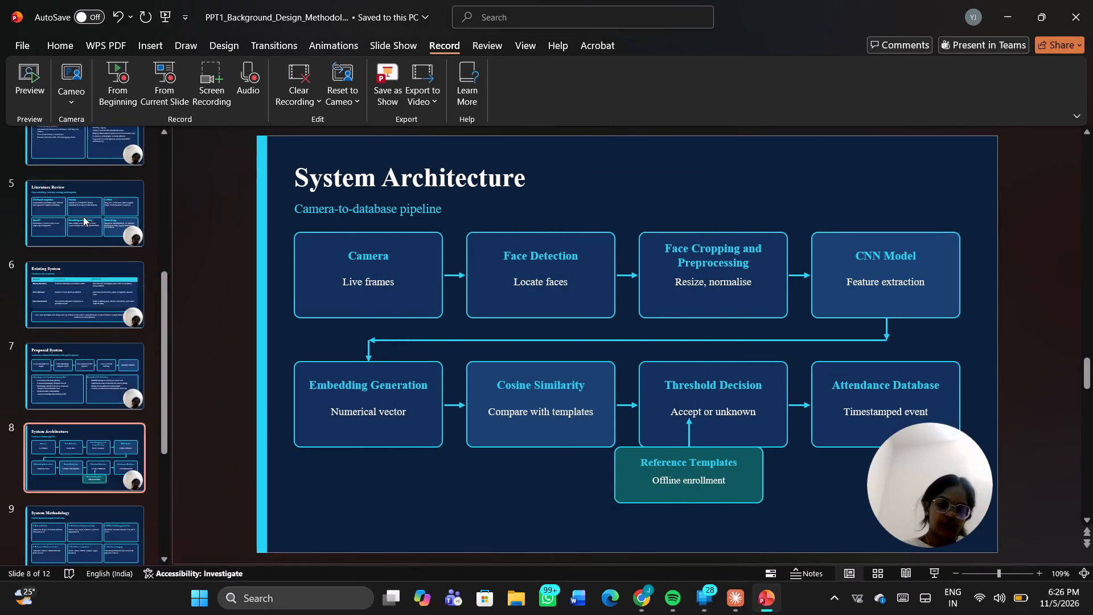
pyautogui.scroll(2, 83, 216)
pyautogui.click(50, 48)
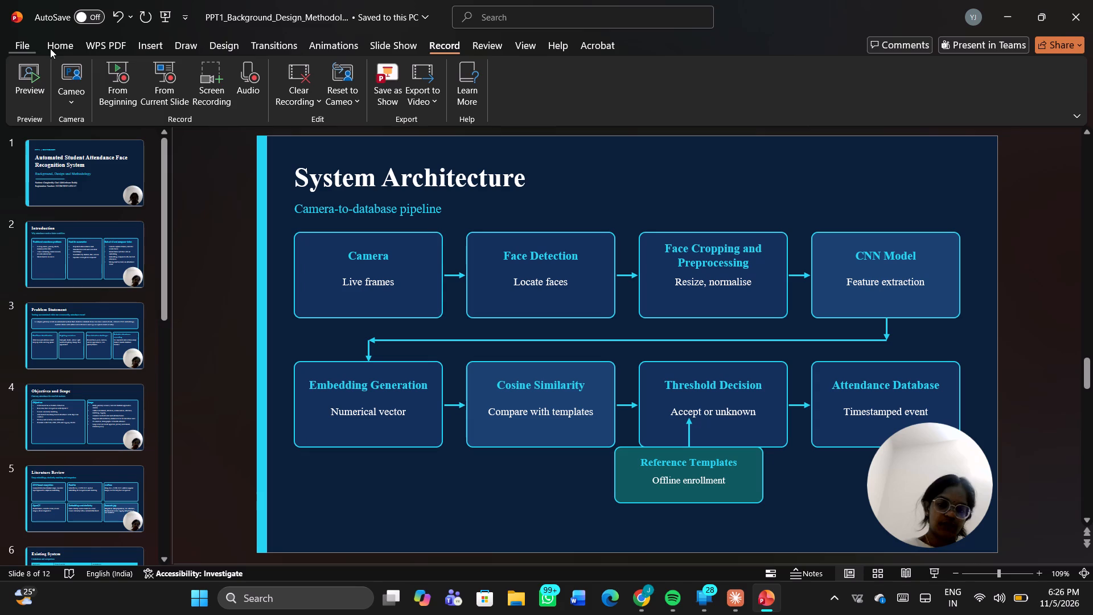
pyautogui.scroll(-10, 81, 354)
pyautogui.scroll(1, 81, 354)
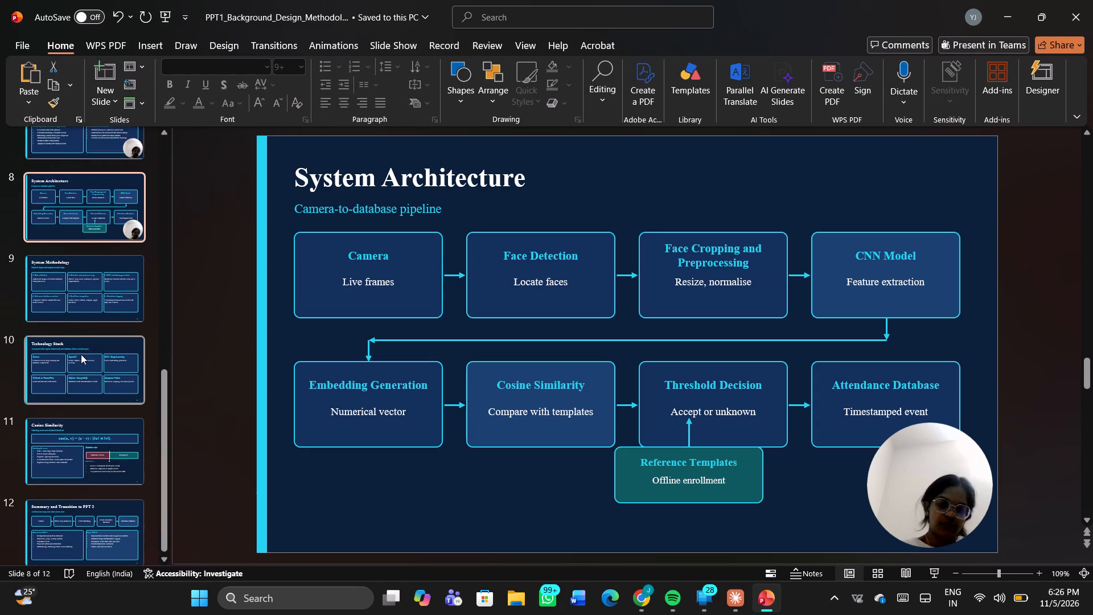
pyautogui.scroll(1, 81, 354)
pyautogui.hotkey('ctrl', 'z')
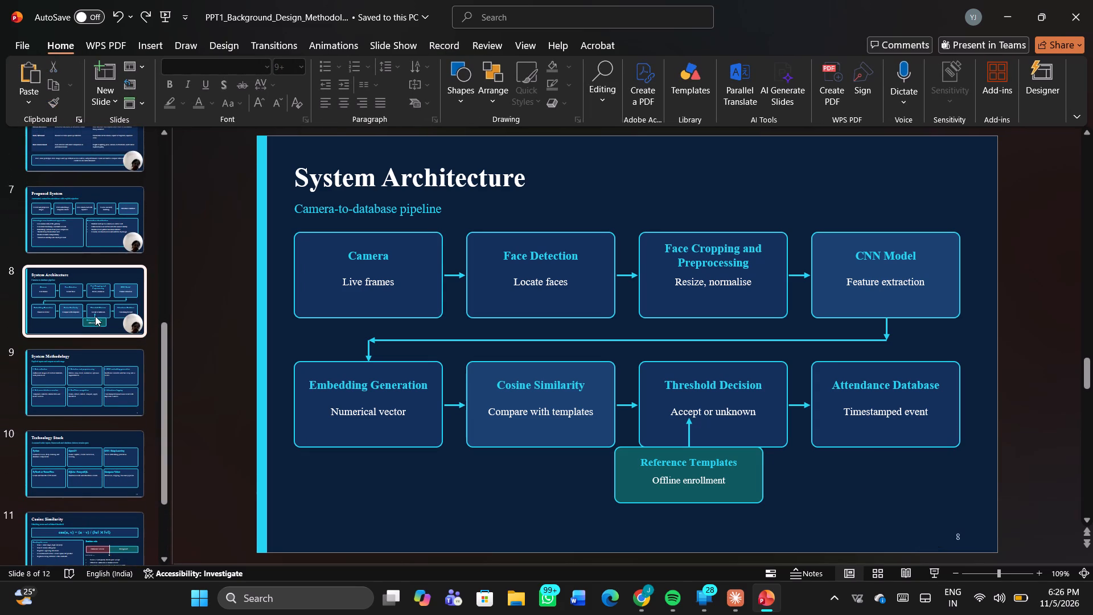
# Look through all PPT 1 slides from the title slide to slide 12, Summary and Transition to PPT 2.
pyautogui.scroll(7, 95, 316)
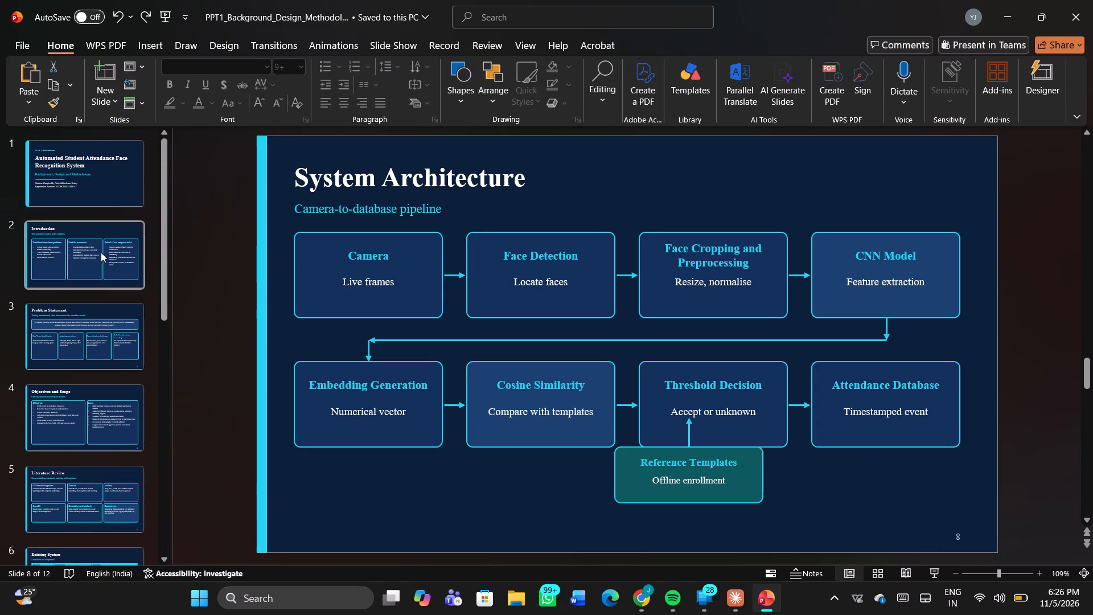
pyautogui.click(101, 186)
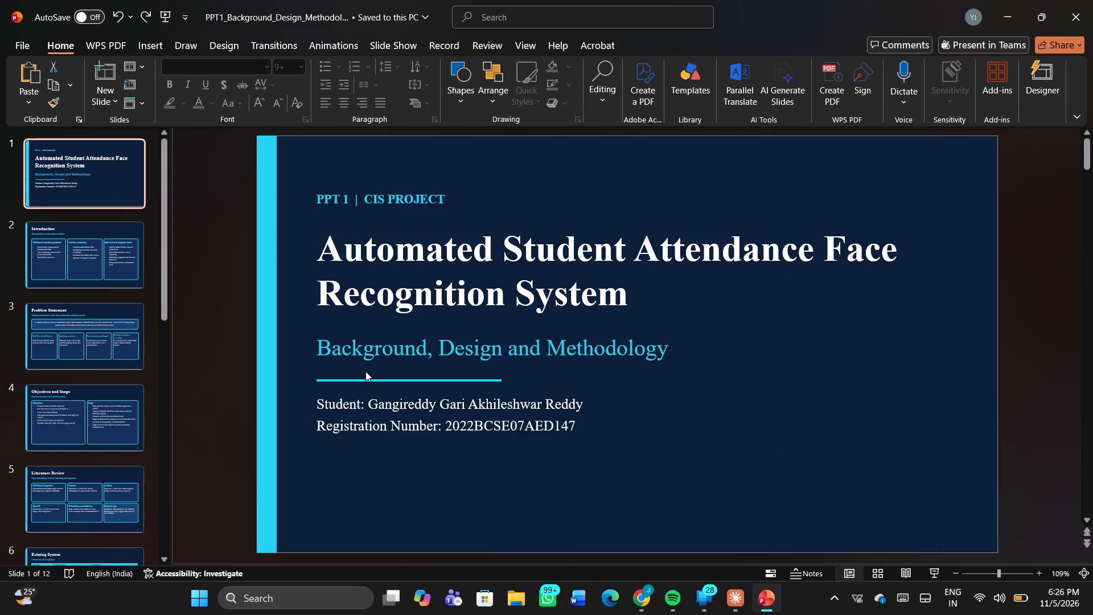
pyautogui.press('Down')
pyautogui.press('Down')
pyautogui.press('Down')
pyautogui.press('Down')
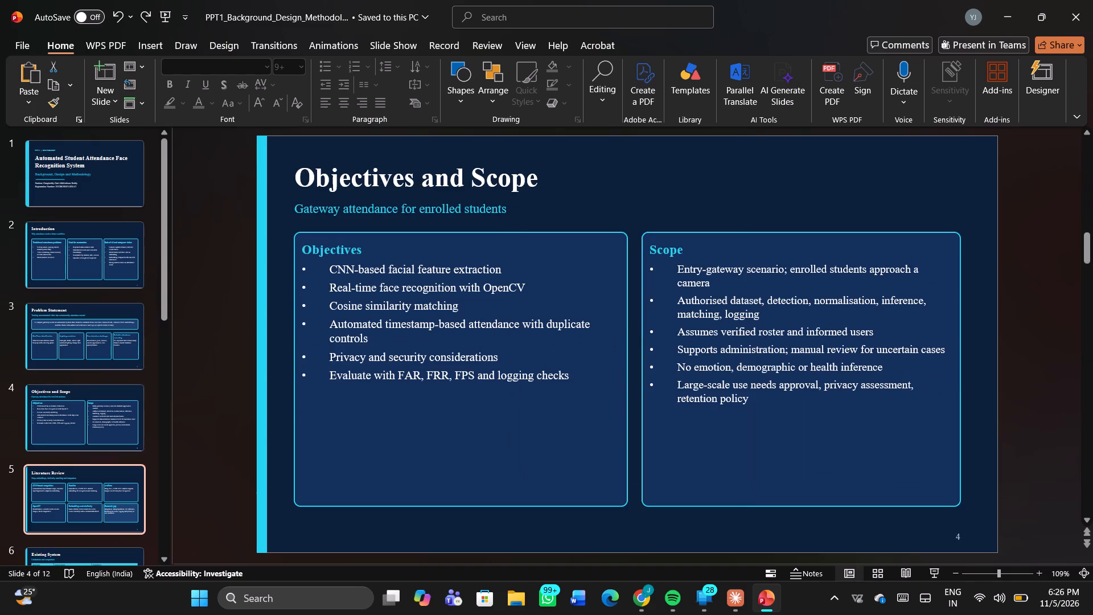
pyautogui.press('Down')
pyautogui.press('Down')
pyautogui.press('Down')
pyautogui.press('Down')
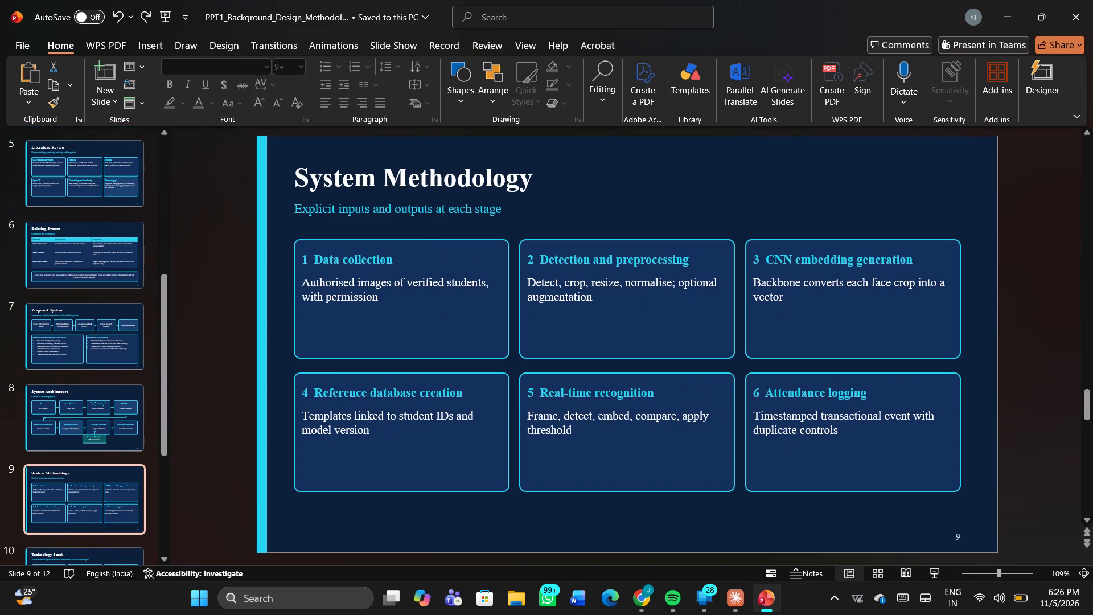